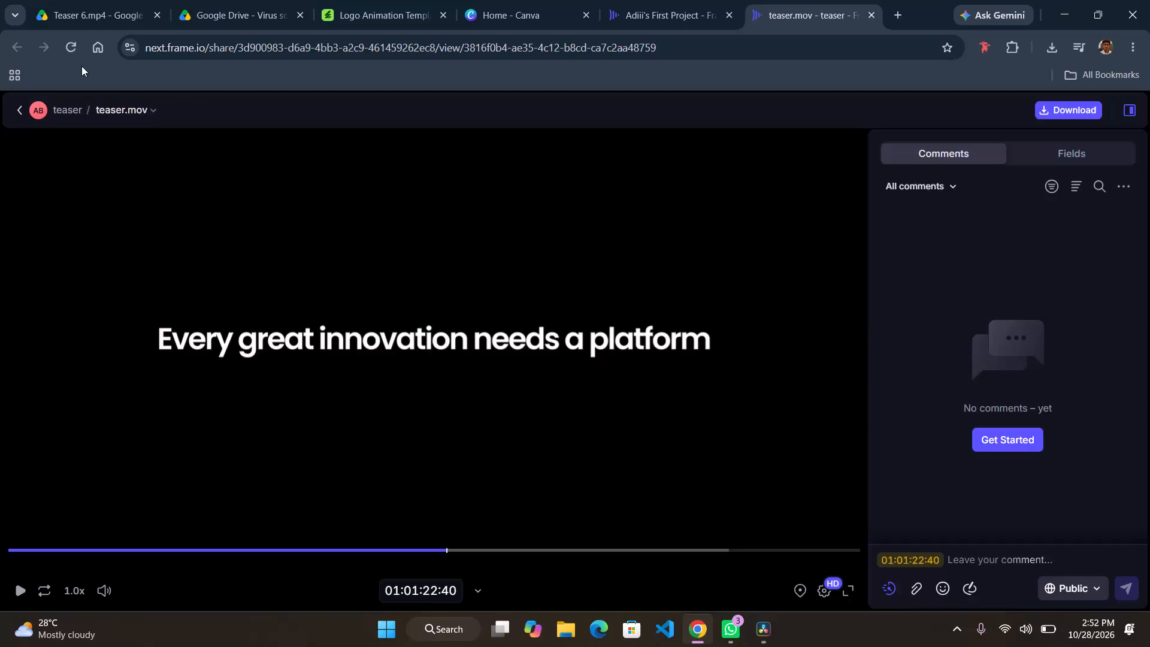
# Reload the shared review page for teaser.mov.
pyautogui.click(73, 41)
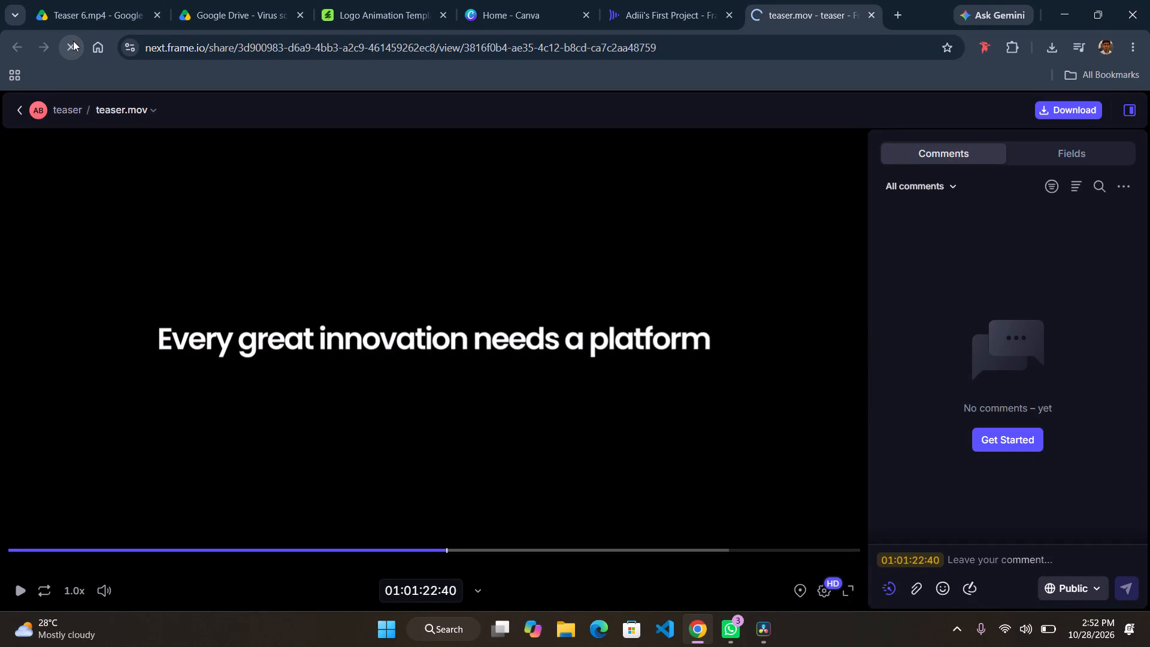
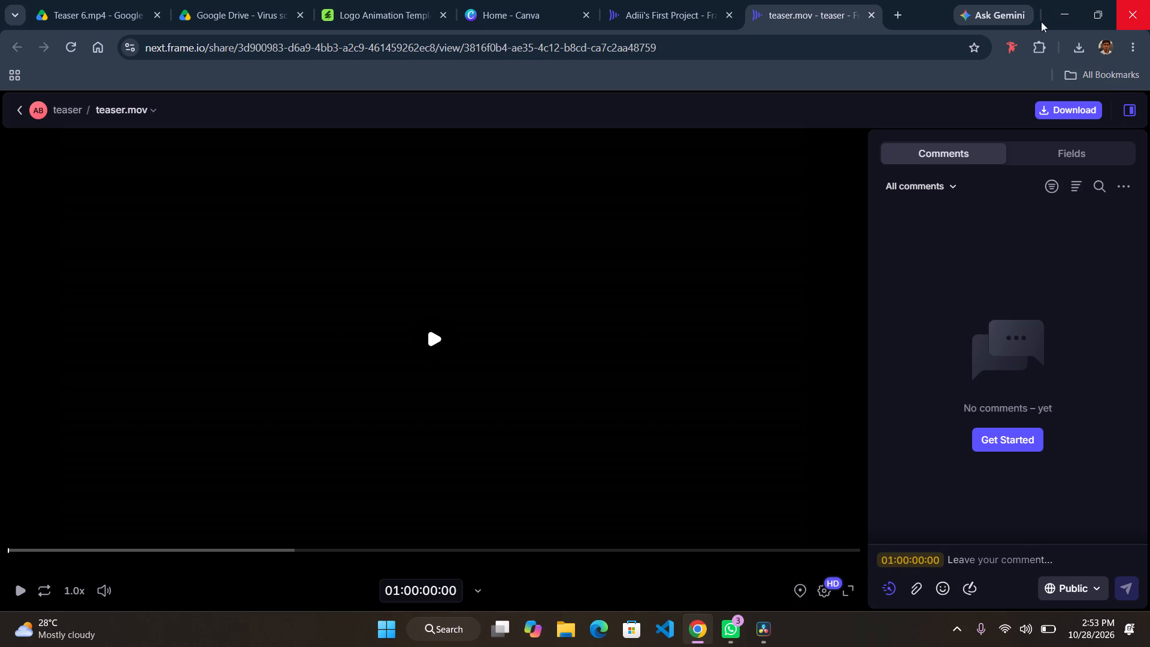
# Search Google in a new tab for "logo animation envato".
pyautogui.click(900, 8)
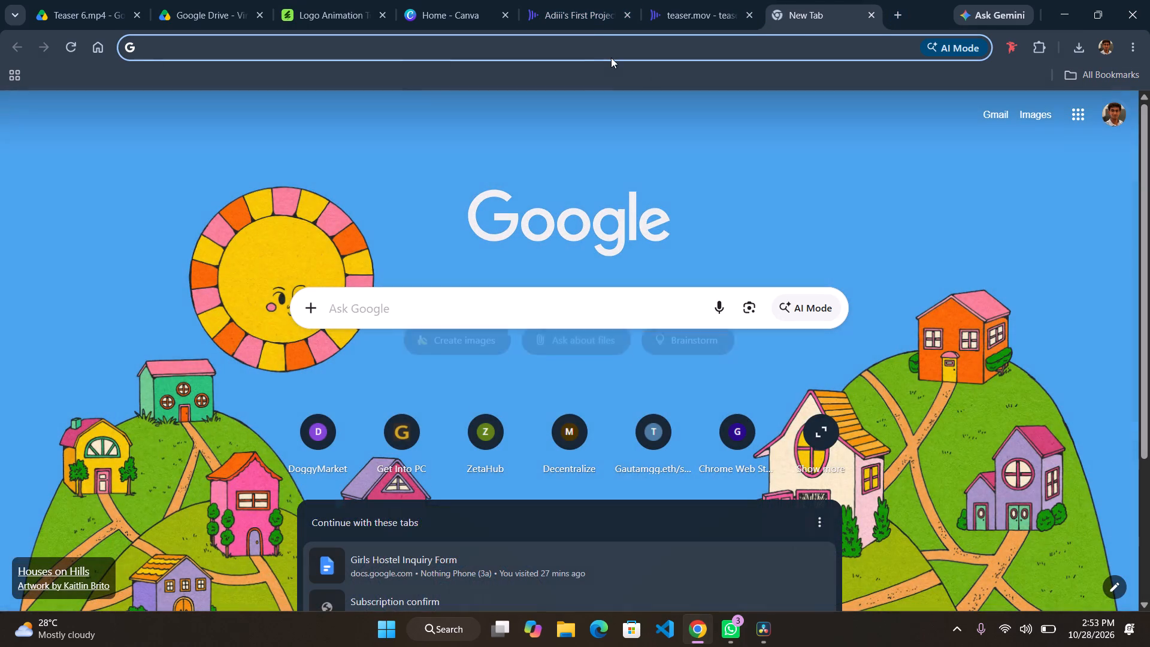
pyautogui.press('space')
pyautogui.write('i')
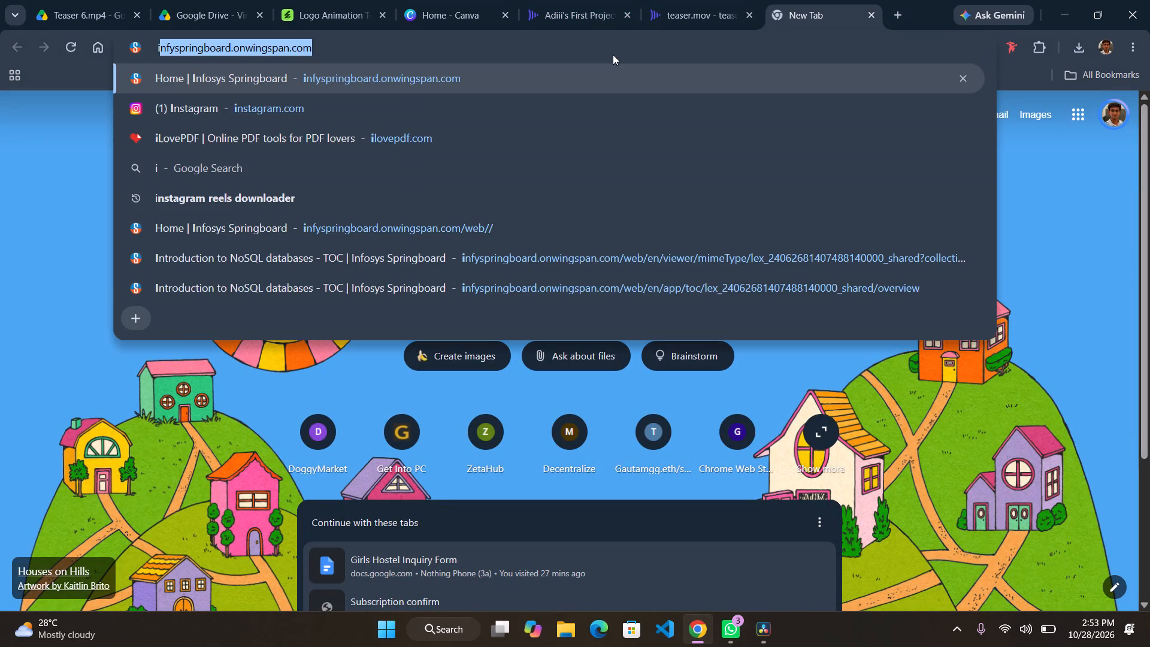
pyautogui.press('BackSpace')
pyautogui.press('BackSpace')
pyautogui.press('BackSpace')
pyautogui.press('BackSpace')
pyautogui.press('BackSpace')
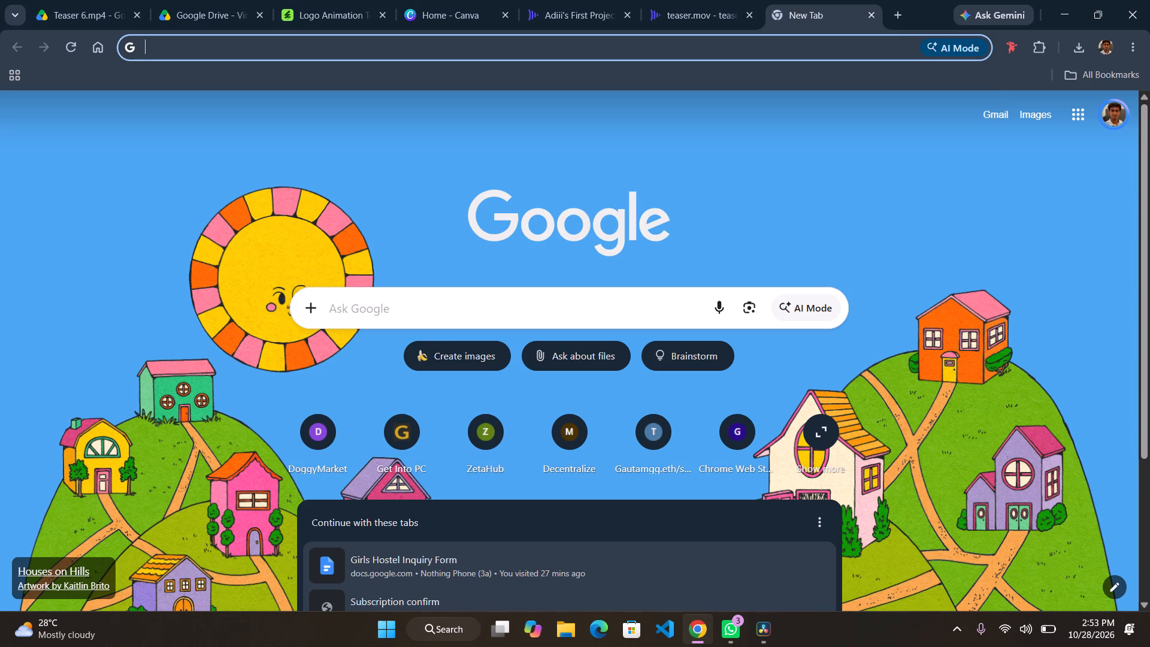
pyautogui.write('lo')
pyautogui.write('go an')
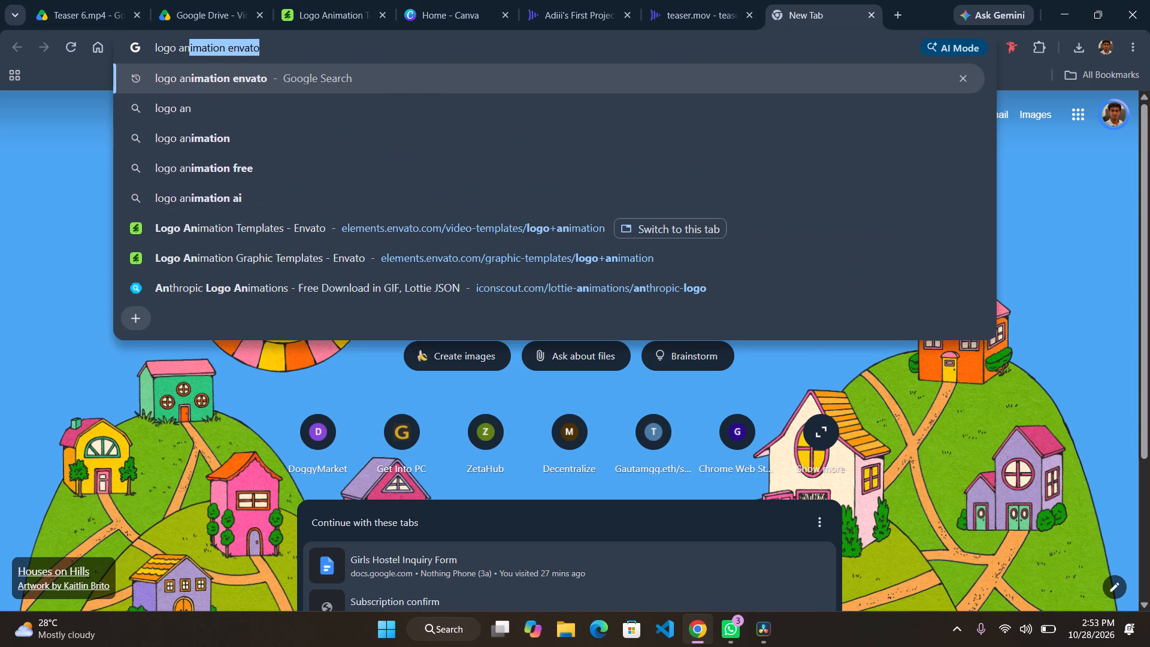
pyautogui.write('mai')
pyautogui.press('BackSpace')
pyautogui.press('BackSpace')
pyautogui.press('BackSpace')
pyautogui.press('BackSpace')
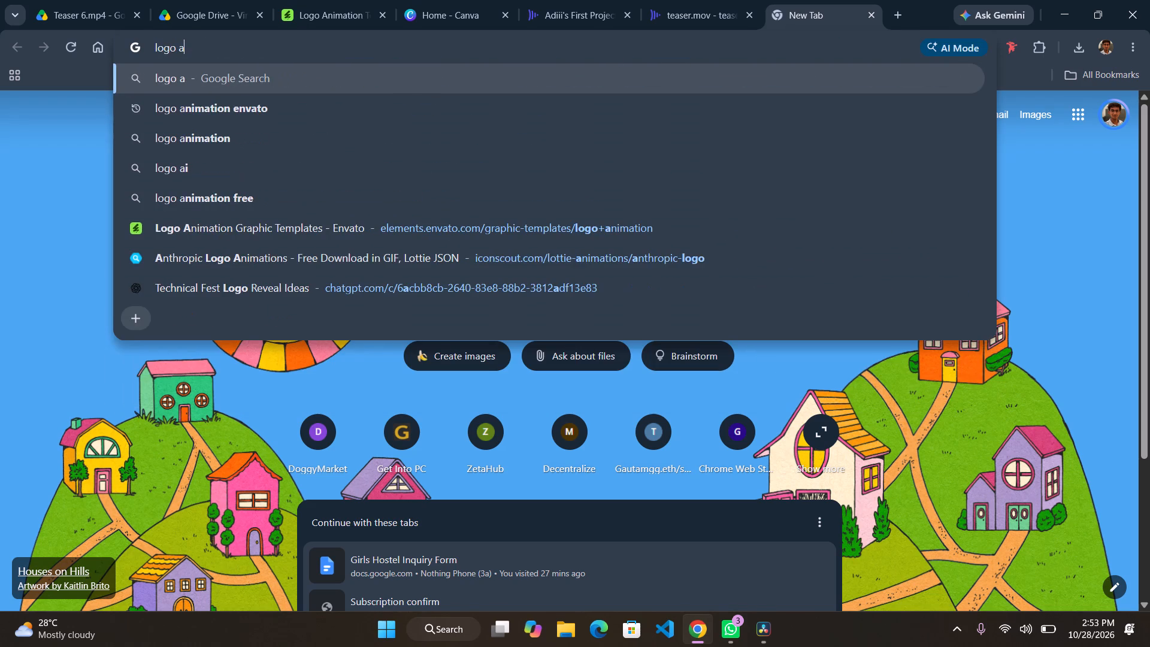
pyautogui.write('nimation')
pyautogui.press('Return')
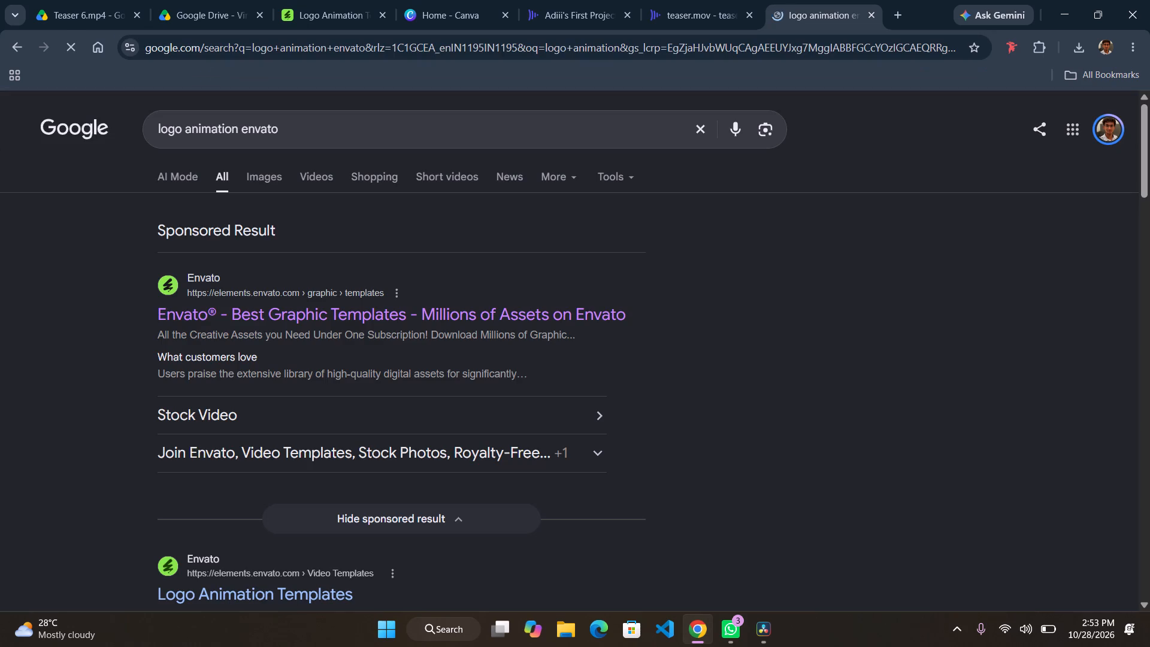
# Open the sponsored Envato graphic templates result and browse its templates for logo animations.
pyautogui.click(329, 311)
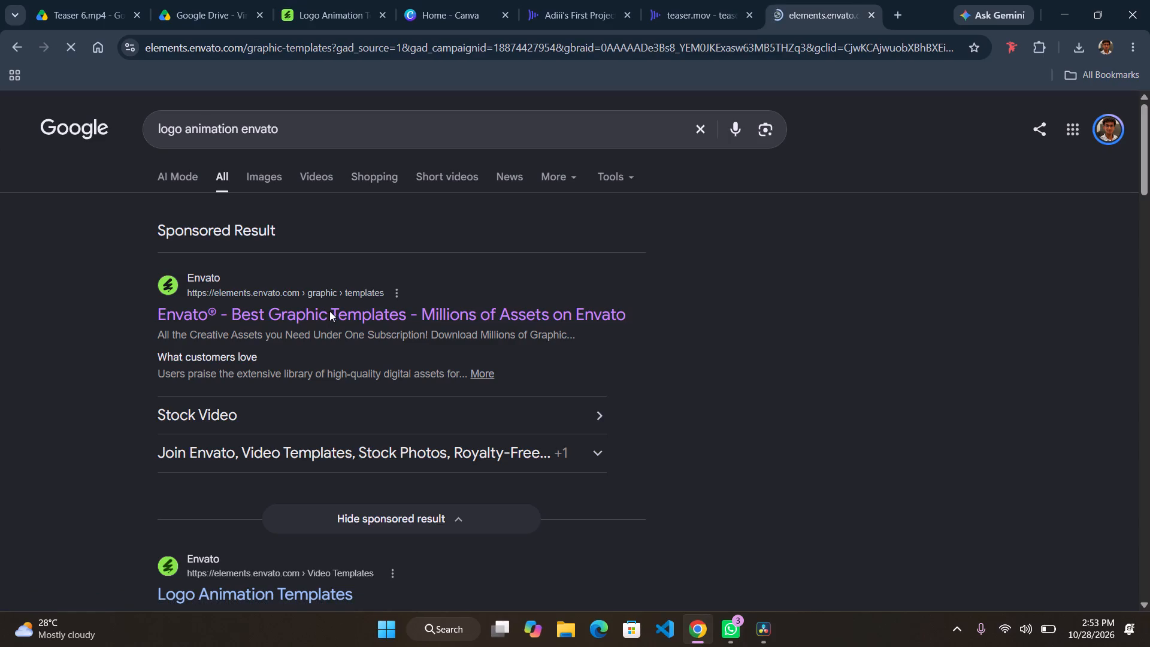
pyautogui.scroll(-1, 416, 521)
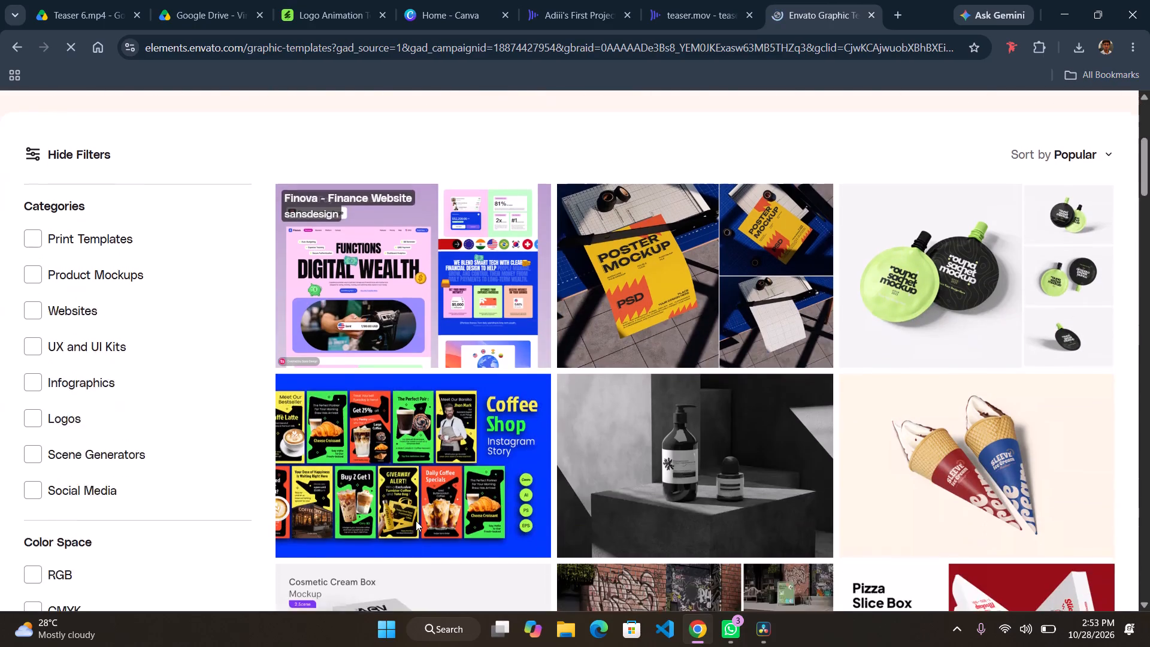
pyautogui.scroll(-2, 416, 521)
pyautogui.scroll(1, 416, 521)
pyautogui.scroll(1, 400, 416)
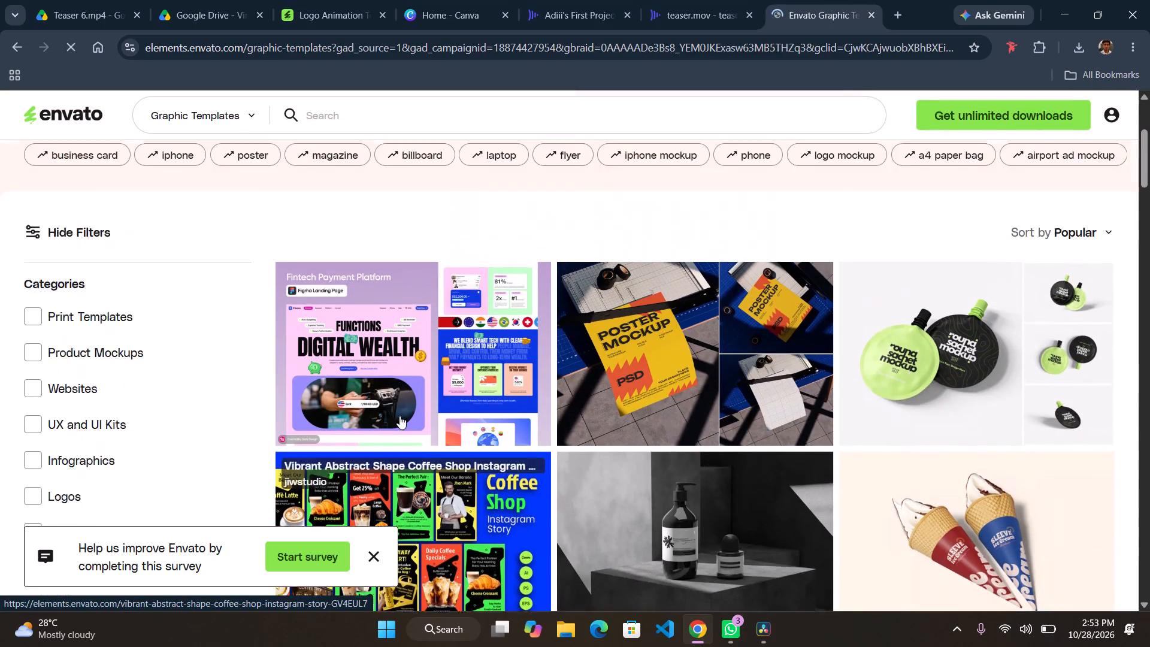
pyautogui.scroll(1, 400, 416)
pyautogui.scroll(-3, 400, 416)
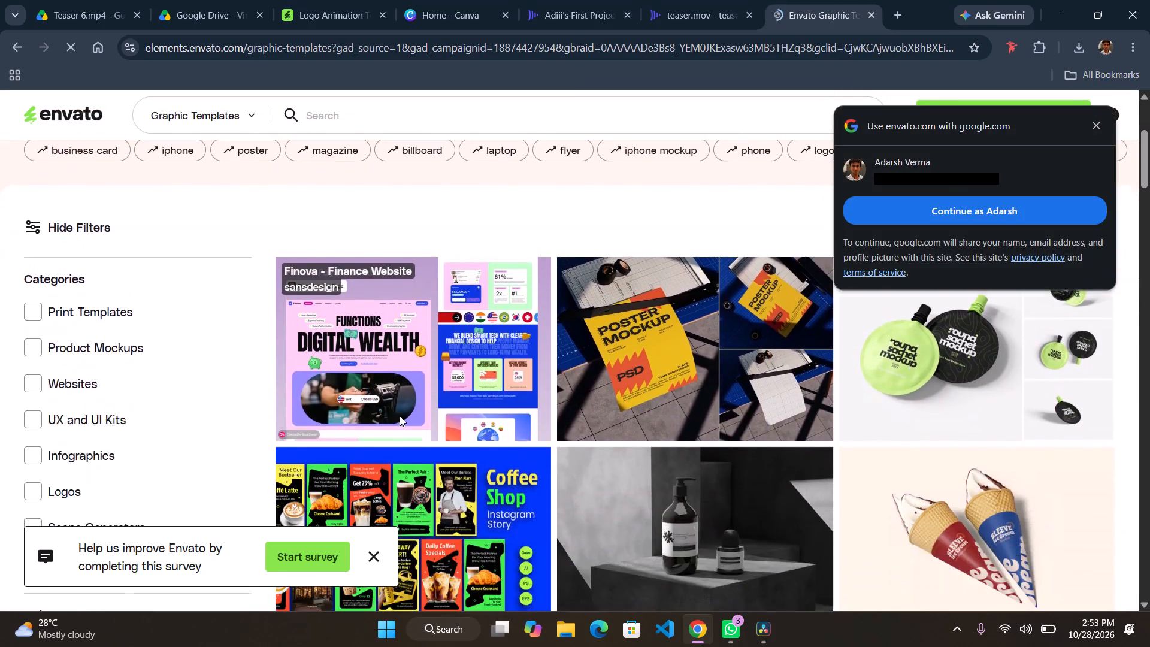
pyautogui.scroll(-4, 400, 416)
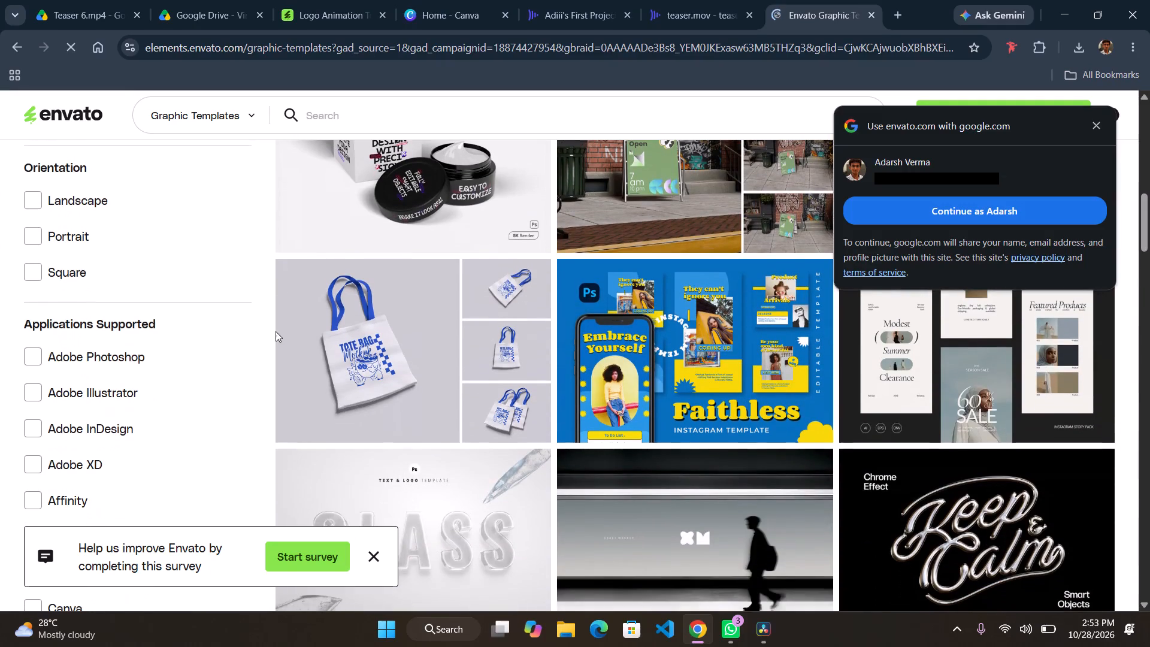
# Return to the Google results and refine the search to "ae logo animation envato".
pyautogui.click(19, 49)
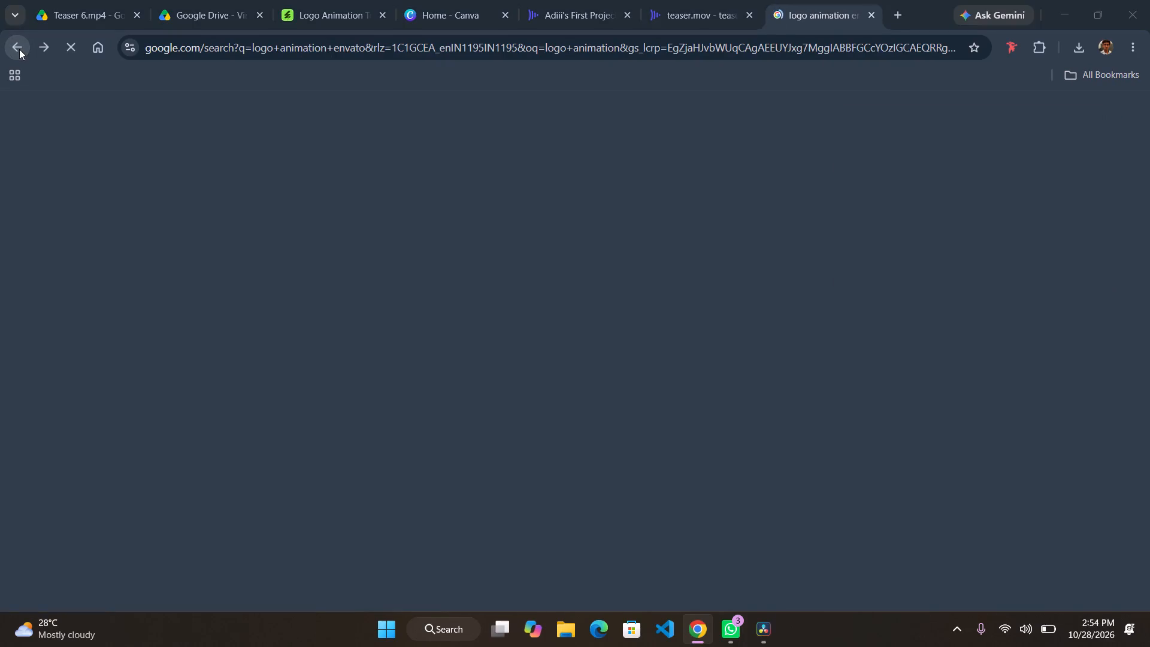
pyautogui.click(157, 125)
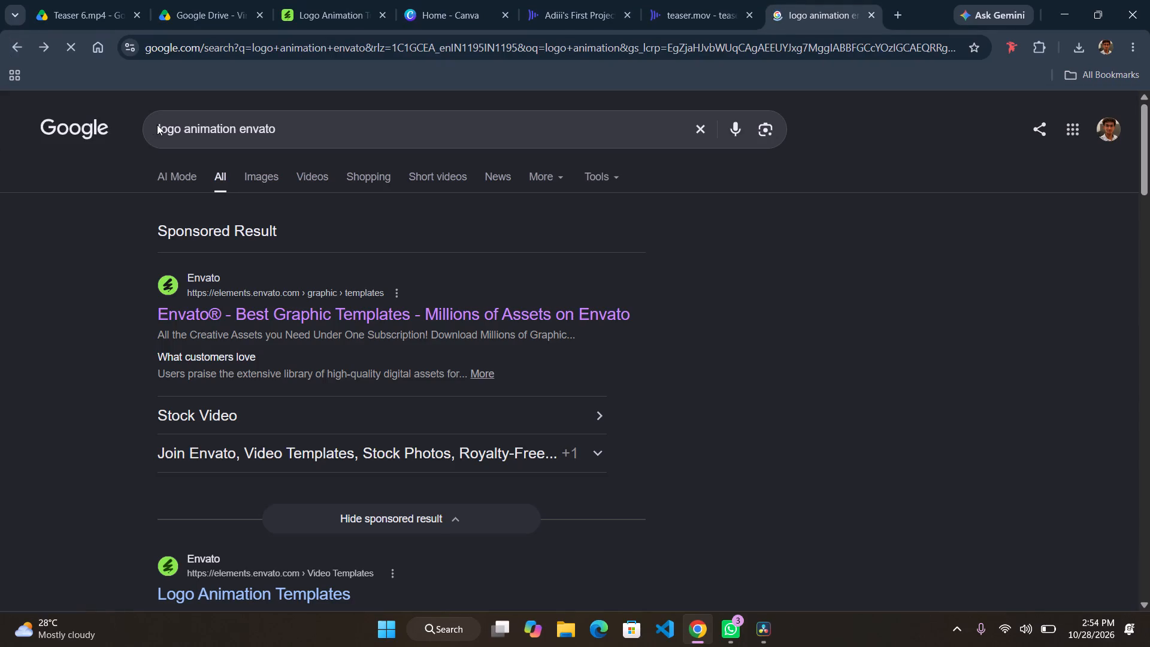
pyautogui.write('ae')
pyautogui.press('space')
pyautogui.press('Return')
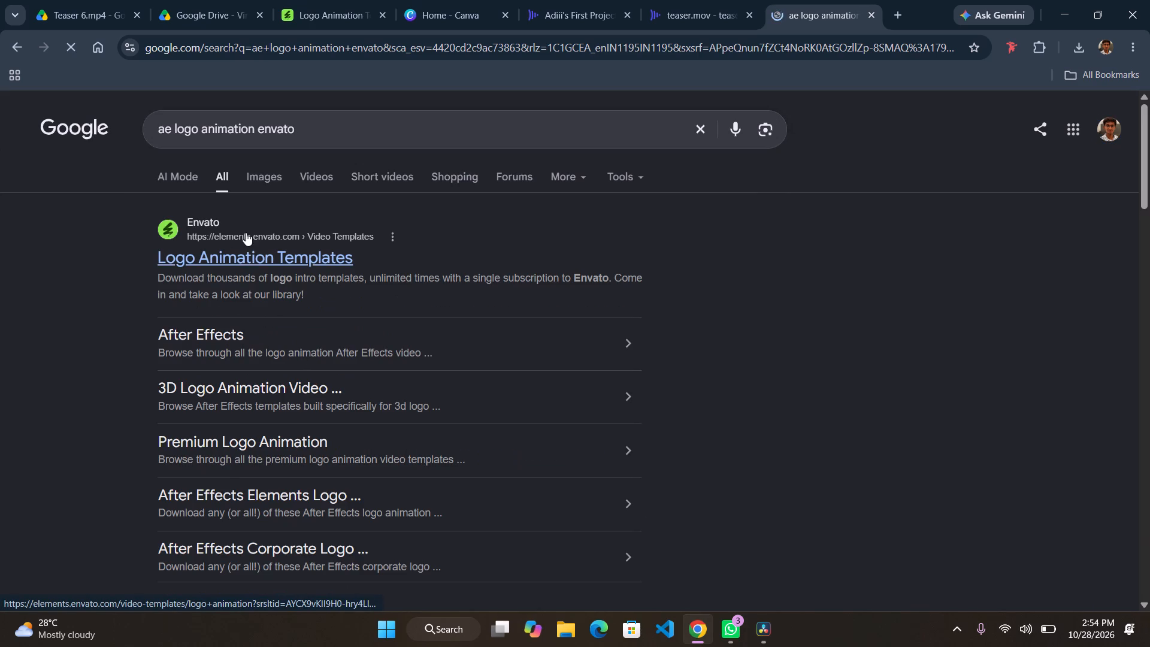
# Open Envato's After Effects logo animation listing from the search results and examine the first template previews.
pyautogui.click(233, 341)
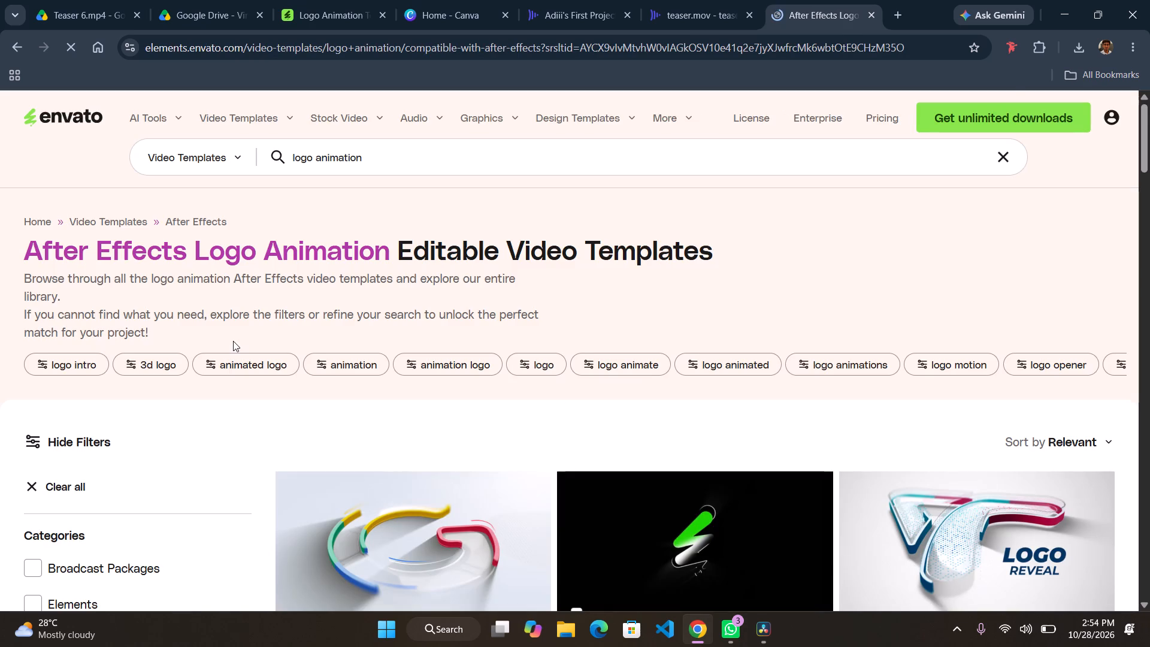
pyautogui.scroll(-2, 233, 341)
pyautogui.scroll(-1, 461, 427)
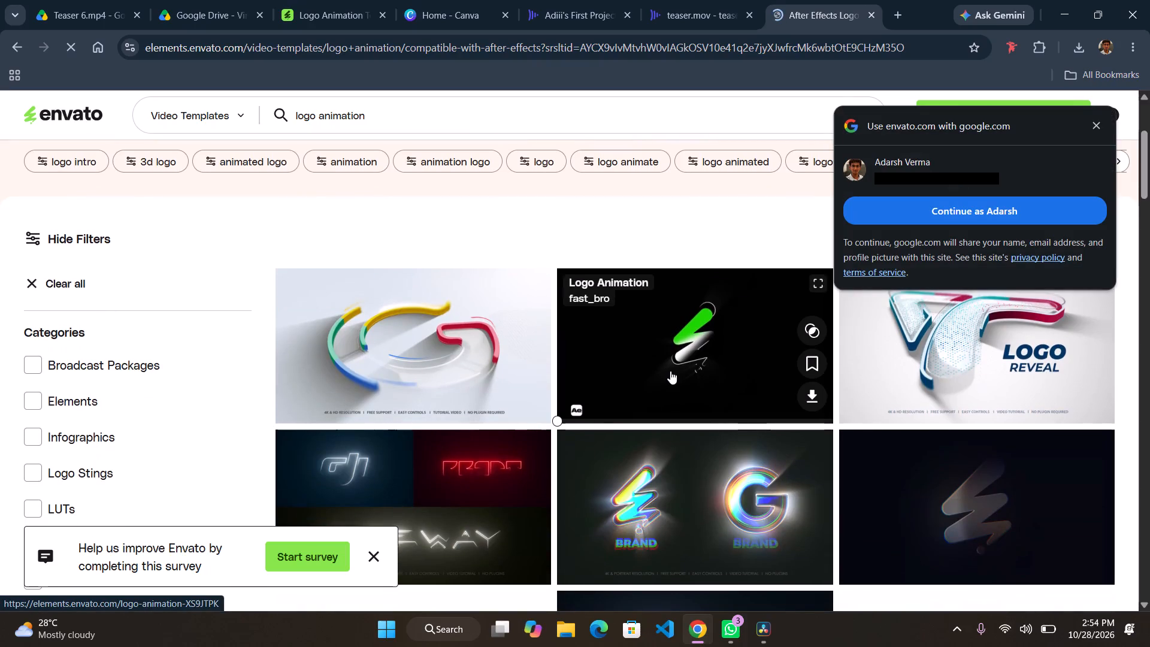
pyautogui.scroll(-2, 670, 371)
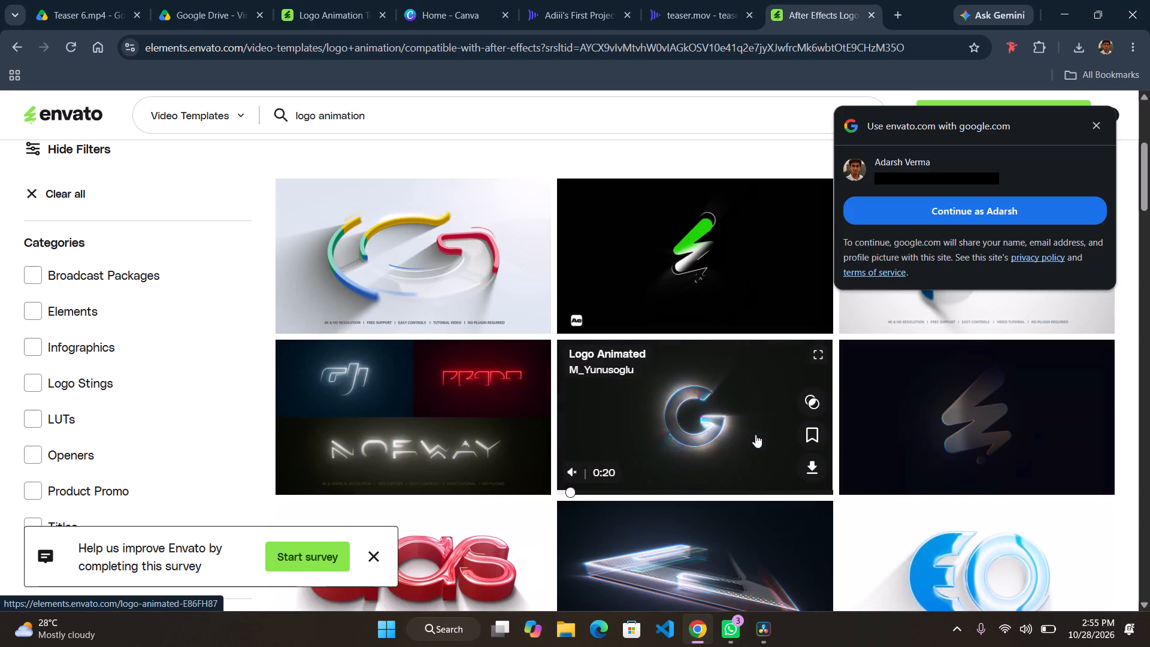
# Preview the Logo Animated template with the glowing E and G brand logos, then return to the listing.
pyautogui.click(675, 403)
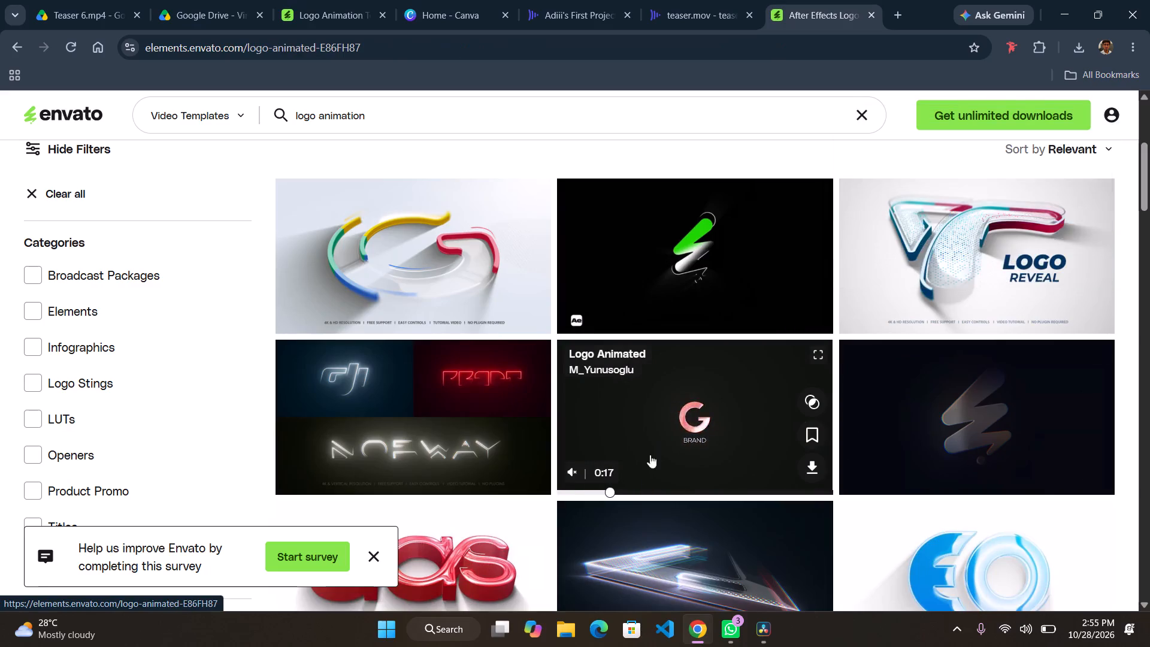
pyautogui.click(376, 557)
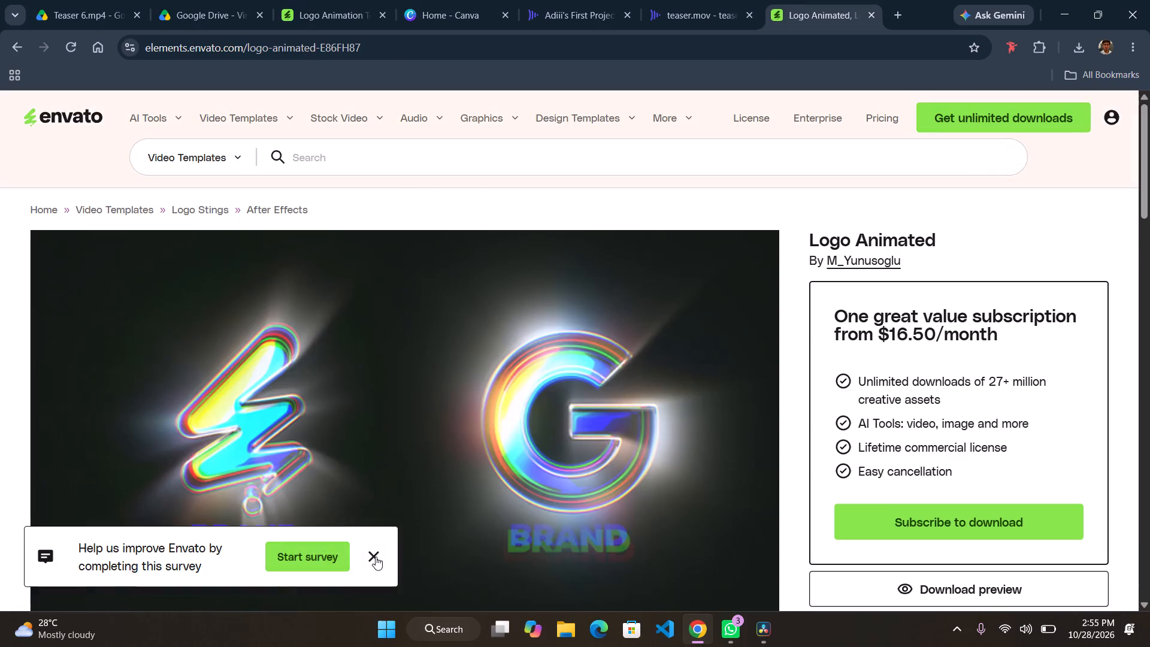
pyautogui.scroll(-2, 196, 539)
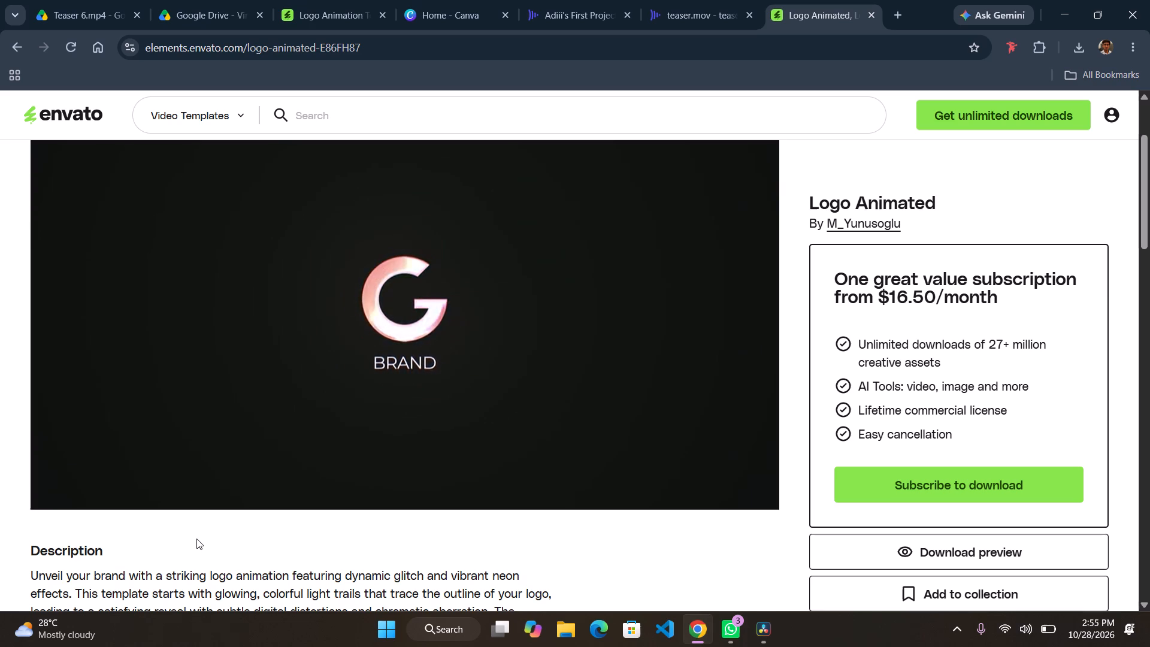
pyautogui.click(21, 47)
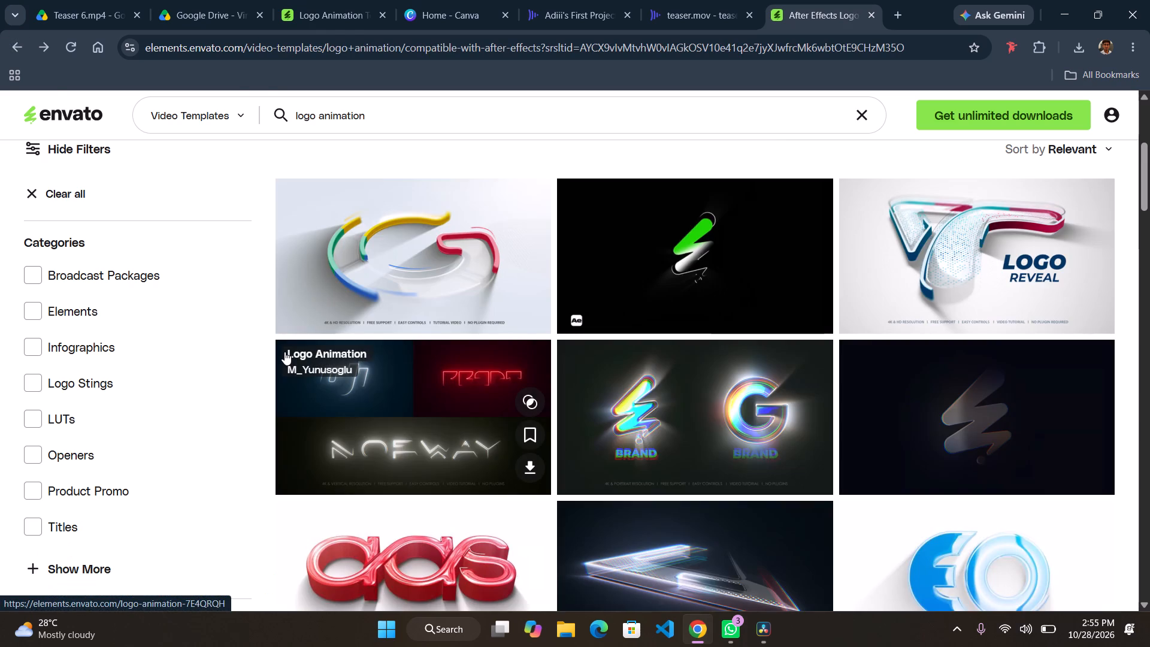
# Preview the neon-outline Logo Animation template showing the Norway logo, then return to the listing.
pyautogui.click(433, 431)
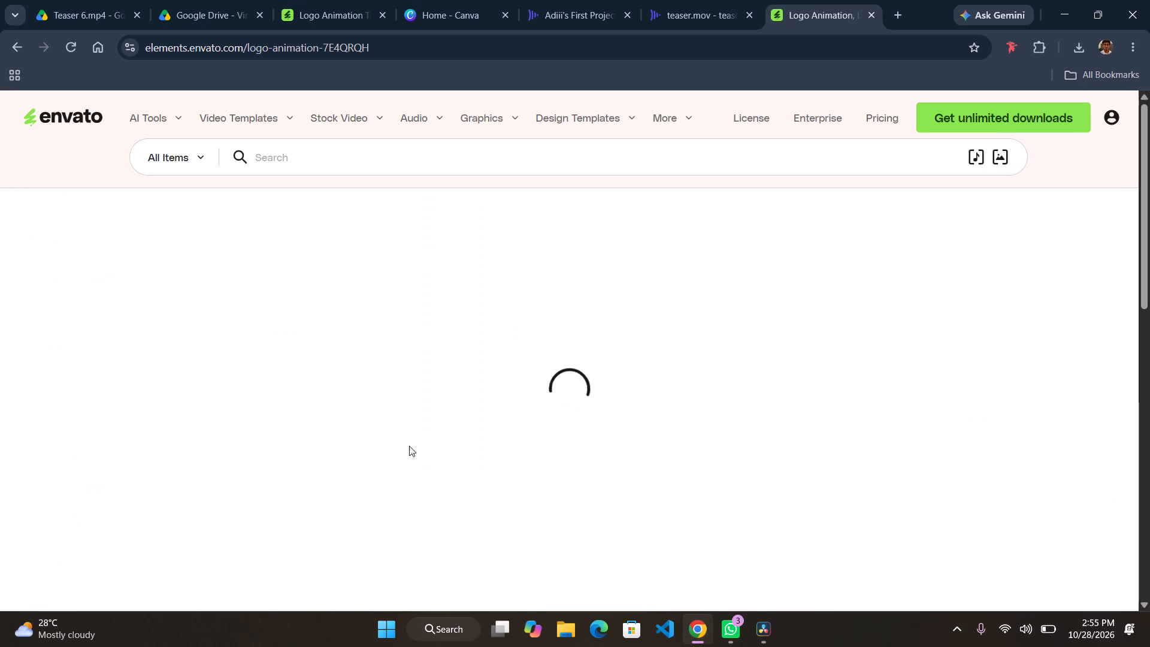
pyautogui.scroll(-1, 286, 506)
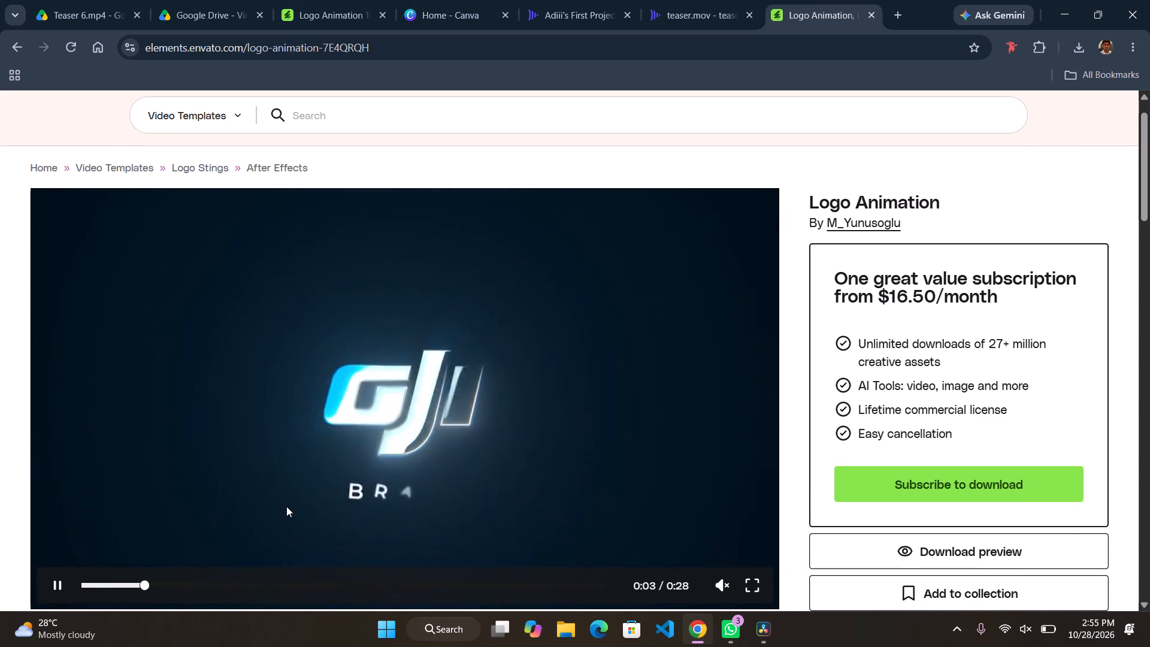
pyautogui.click(9, 42)
# Compare the logo animation previews in the listing, including the multicolour G and the dark glowing G templates.
pyautogui.scroll(-1, 597, 412)
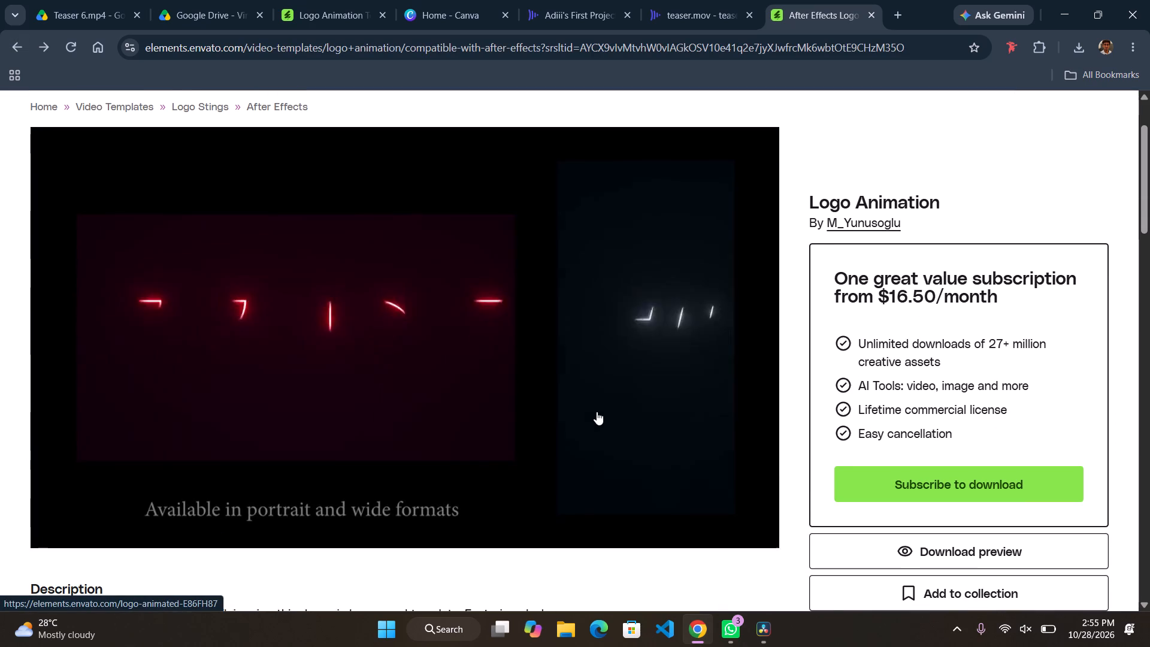
pyautogui.scroll(-1, 597, 412)
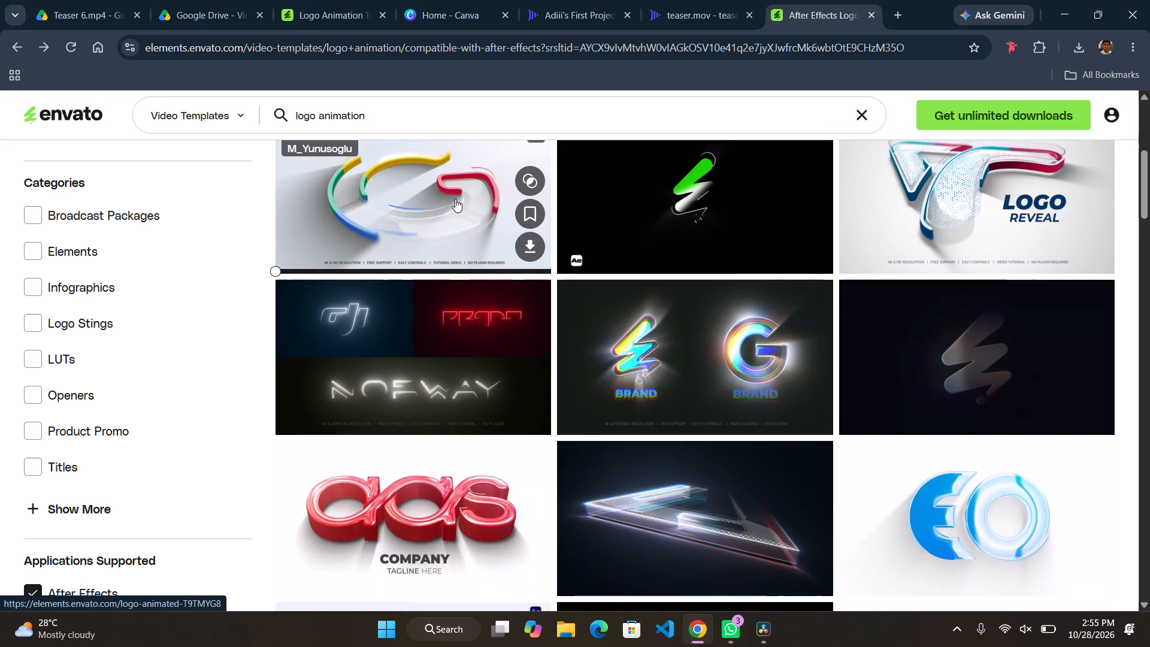
pyautogui.scroll(1, 444, 196)
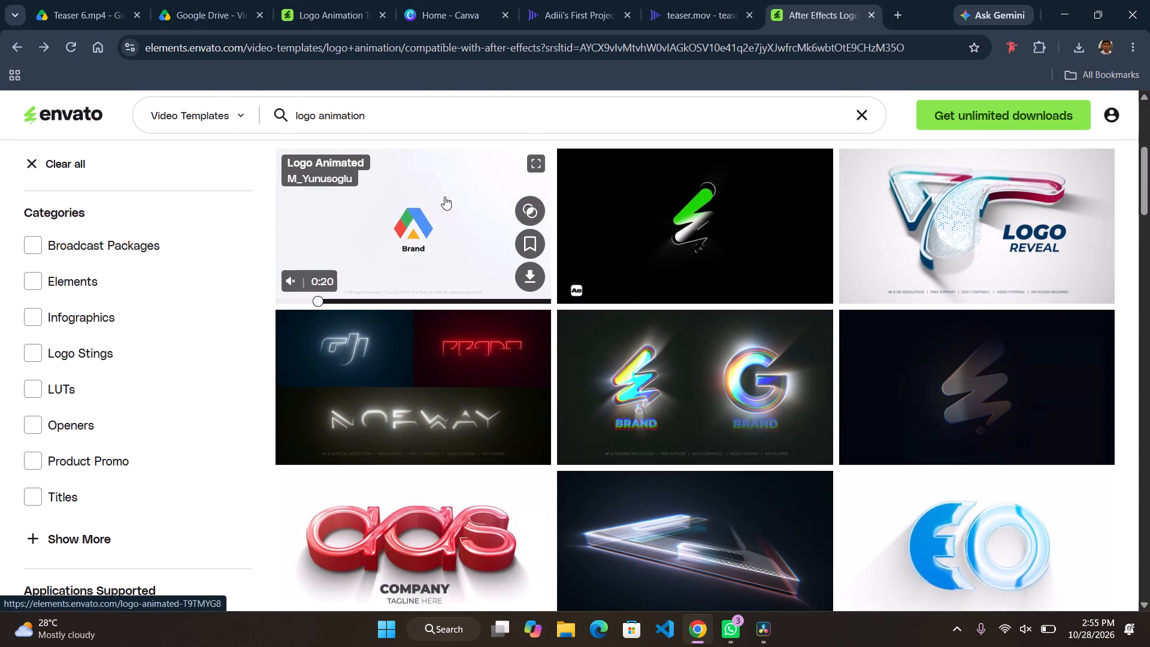
pyautogui.scroll(1, 444, 196)
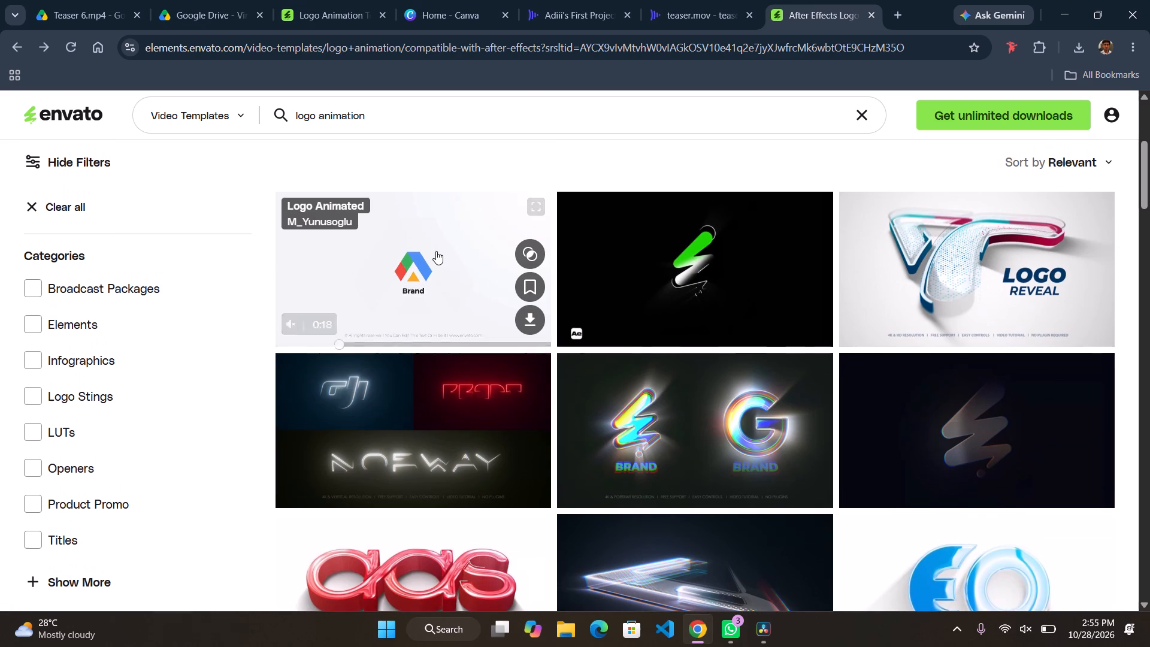
pyautogui.scroll(1, 436, 251)
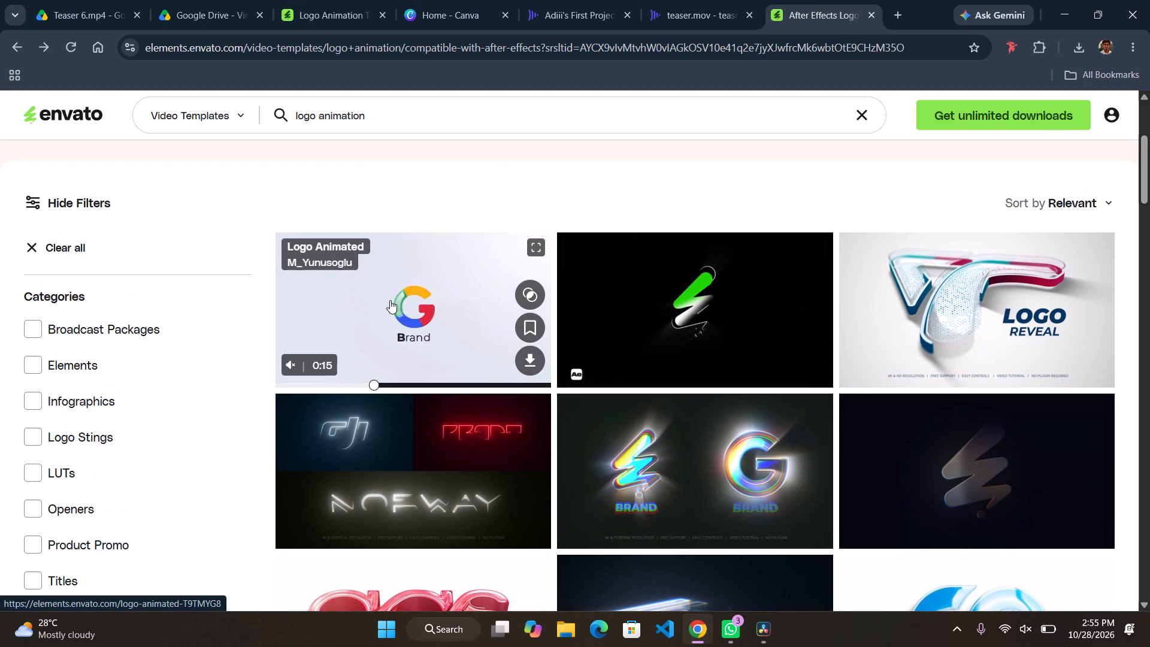
pyautogui.scroll(-1, 390, 300)
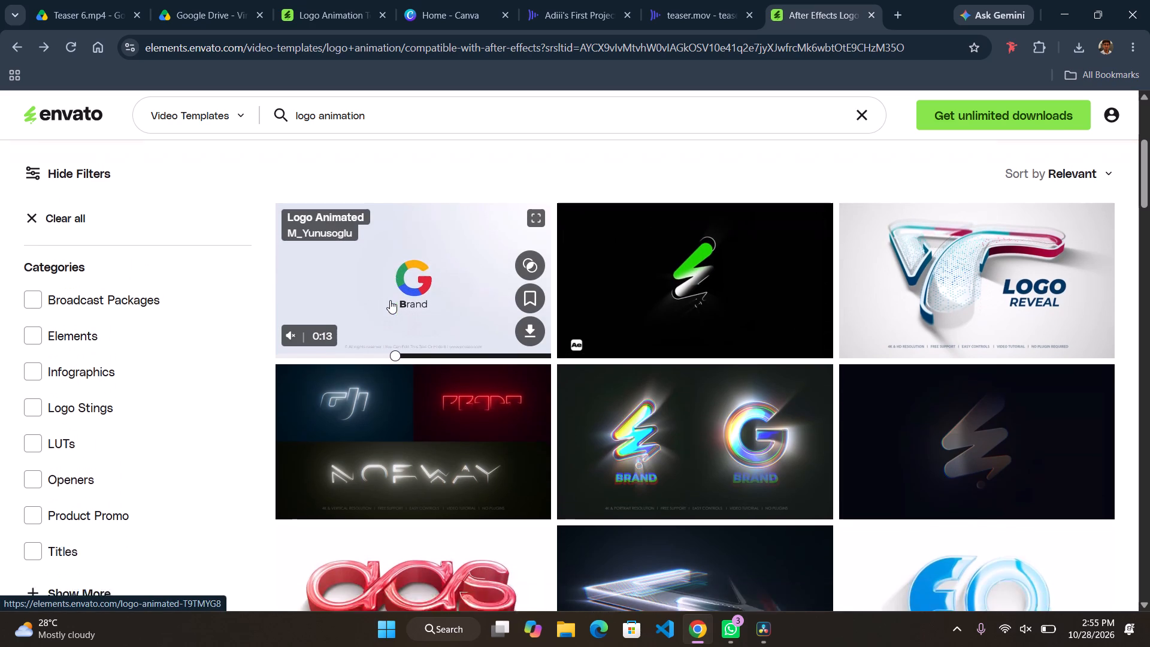
pyautogui.scroll(-1, 390, 300)
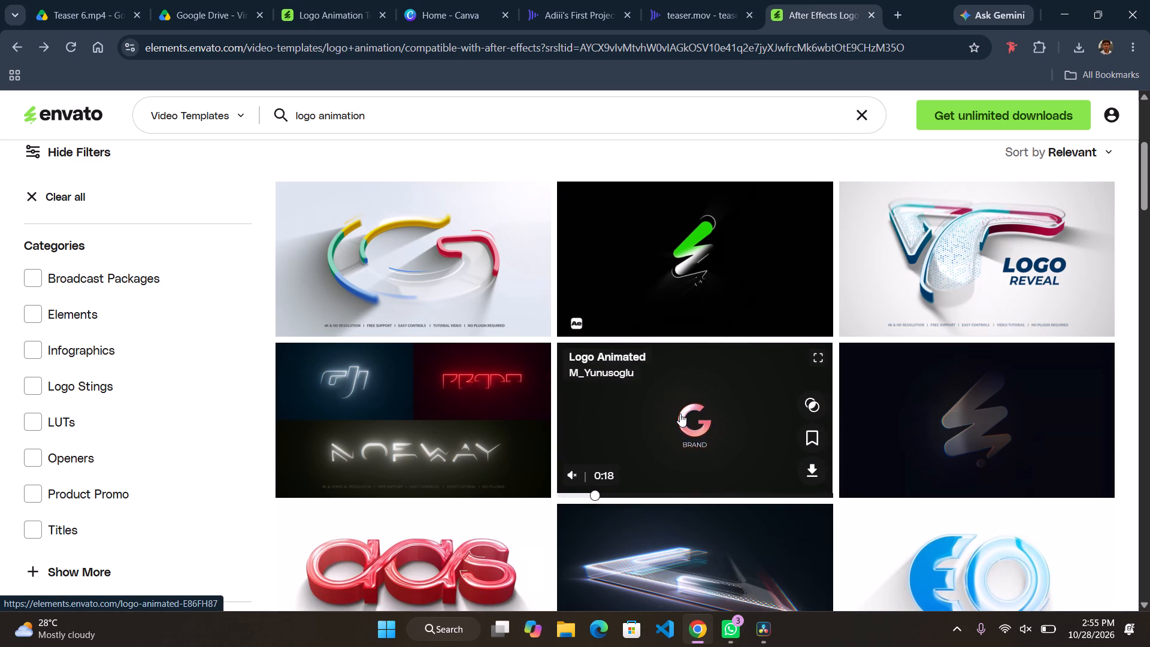
pyautogui.scroll(-3, 680, 413)
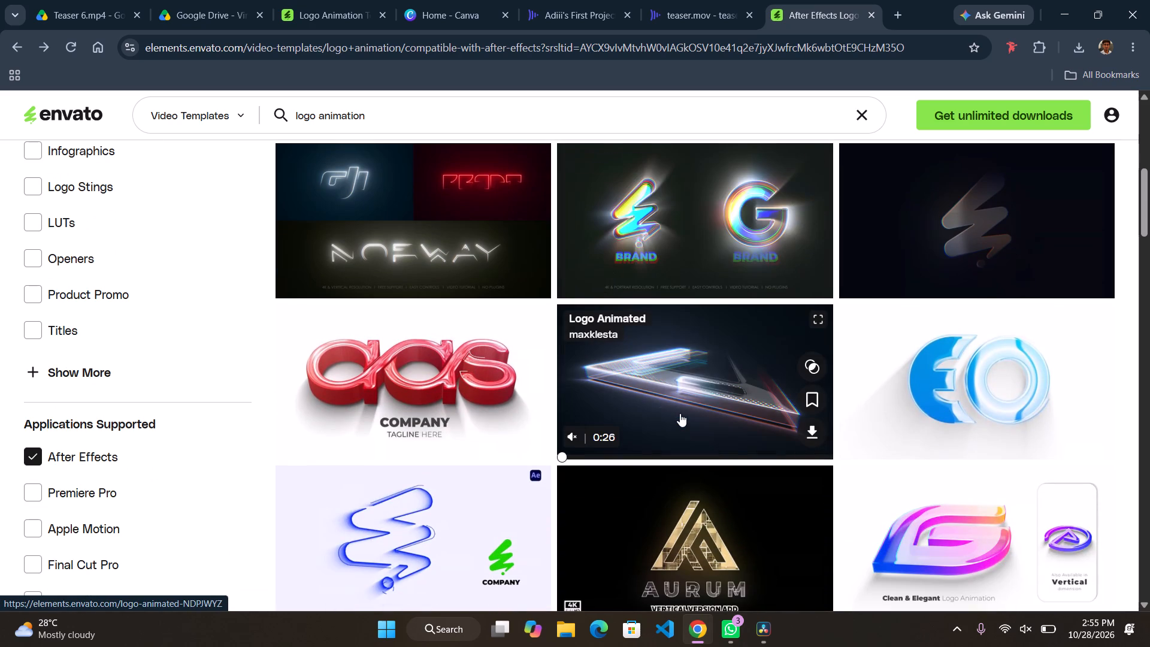
# Open the dark Logo Animated template with the glowing E and G brand logos and copy its page link.
pyautogui.click(676, 198)
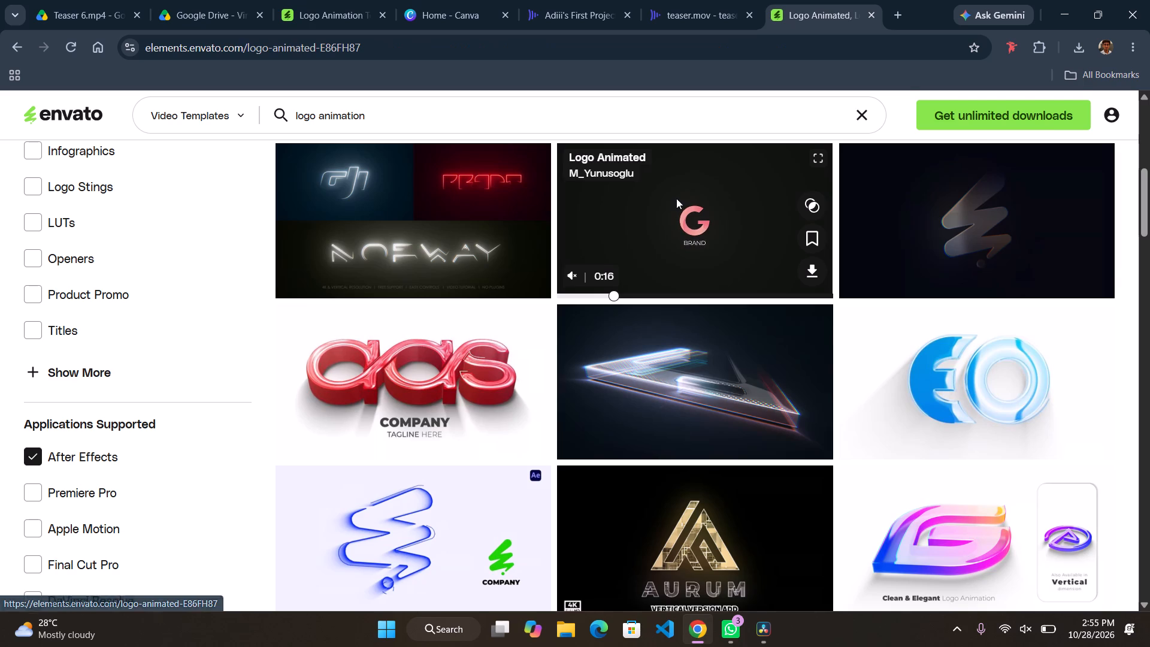
pyautogui.scroll(1, 724, 382)
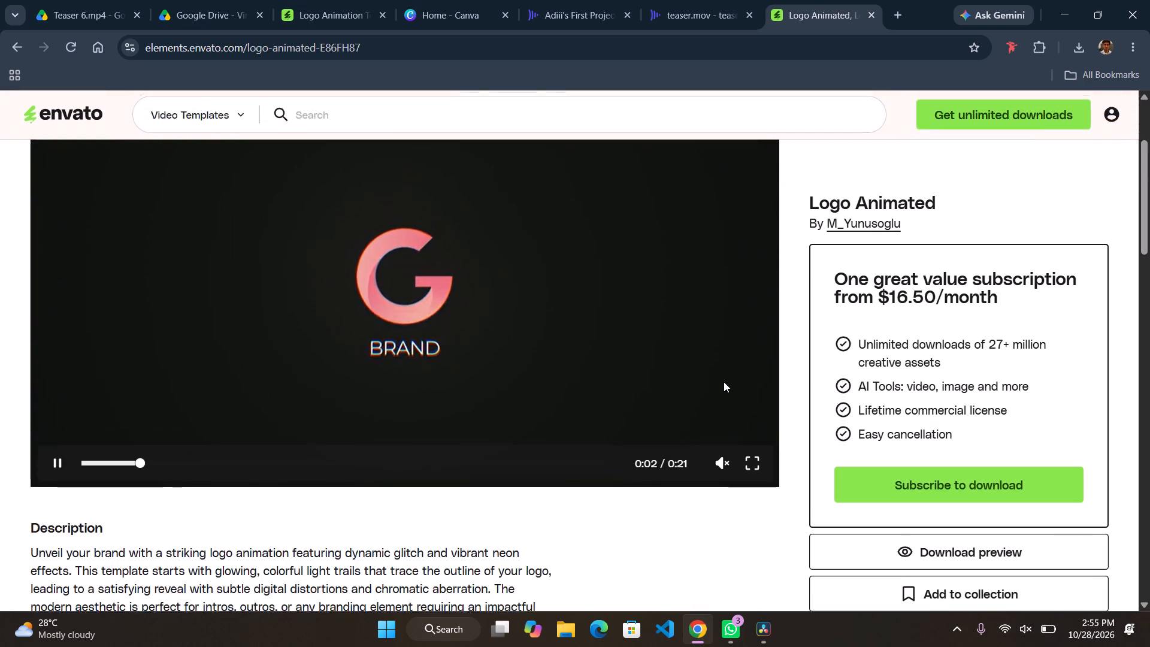
pyautogui.scroll(1, 724, 382)
pyautogui.click(493, 50)
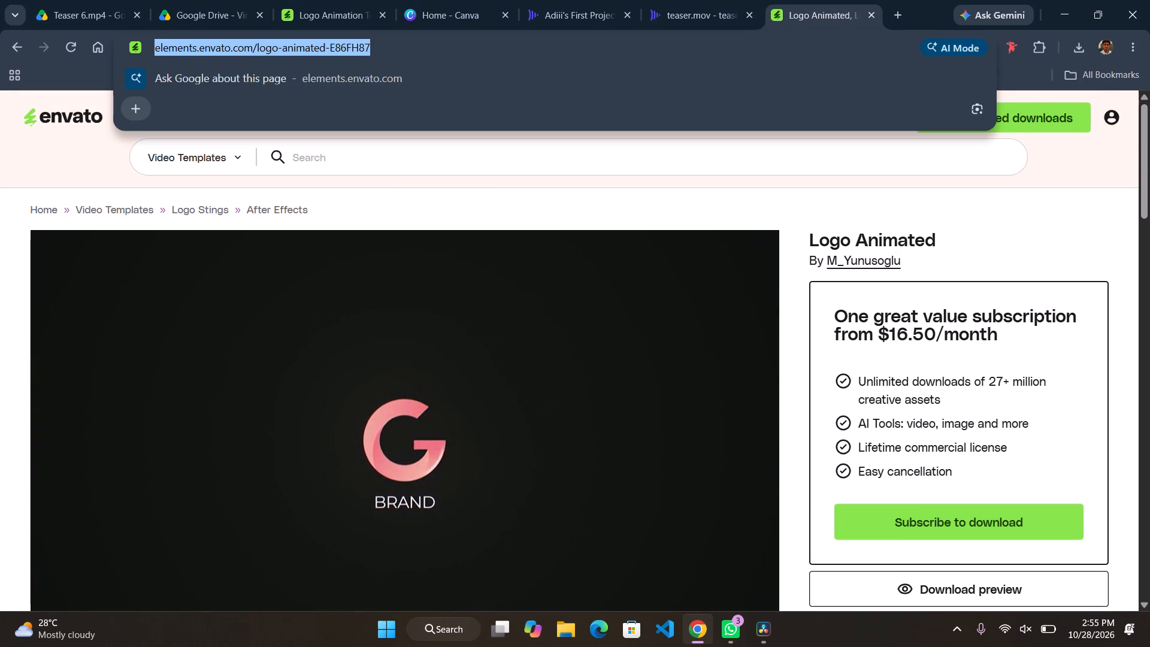
pyautogui.hotkey('ctrl', 'c')
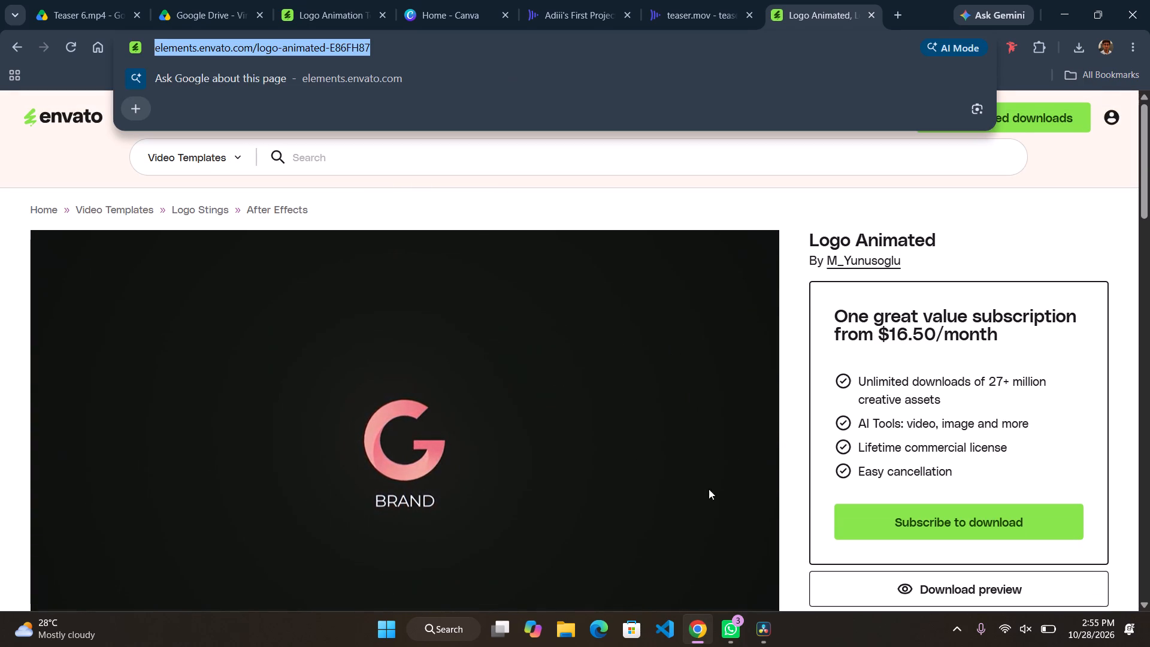
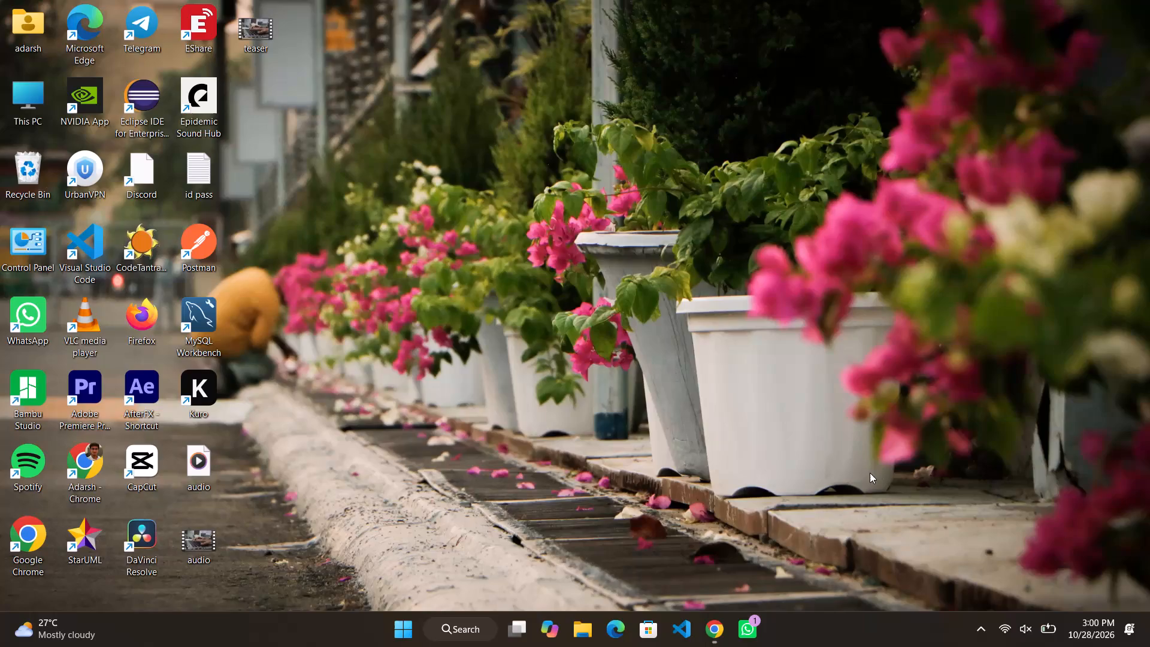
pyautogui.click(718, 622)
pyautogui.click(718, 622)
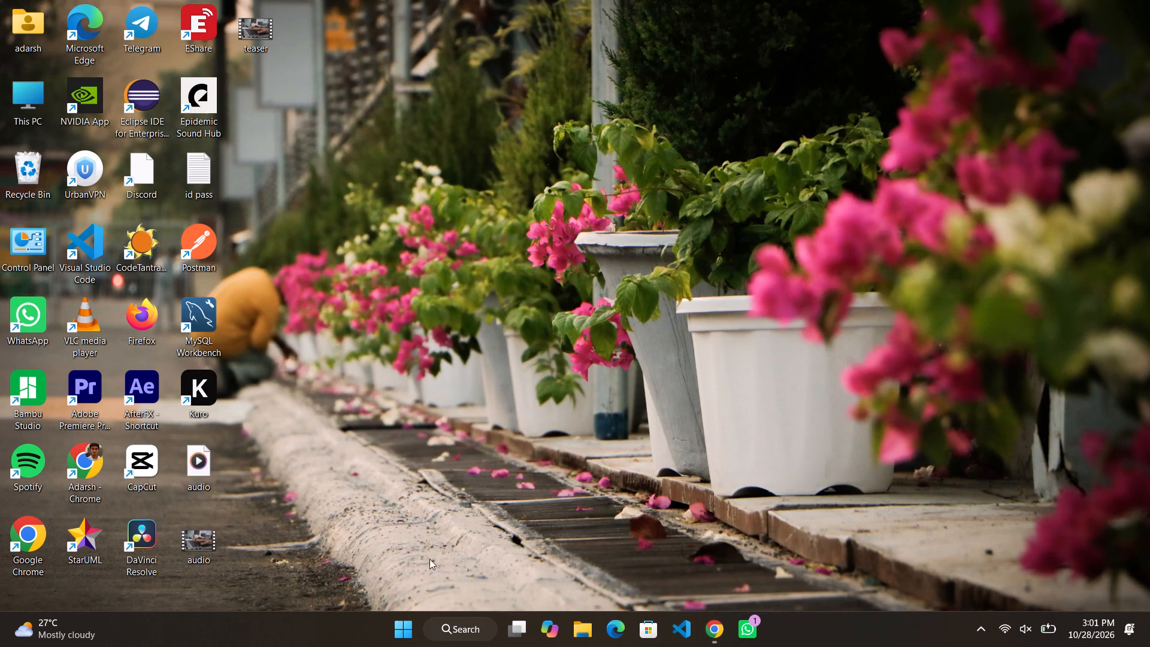
pyautogui.click(600, 631)
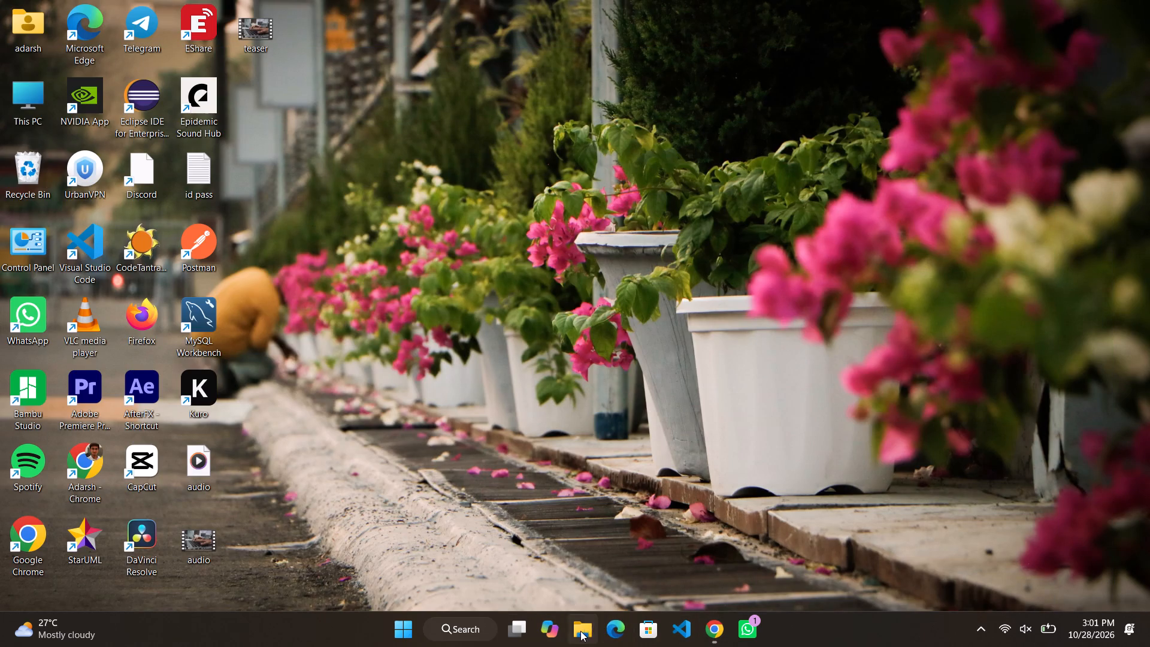
pyautogui.click(580, 631)
pyautogui.click(1149, 17)
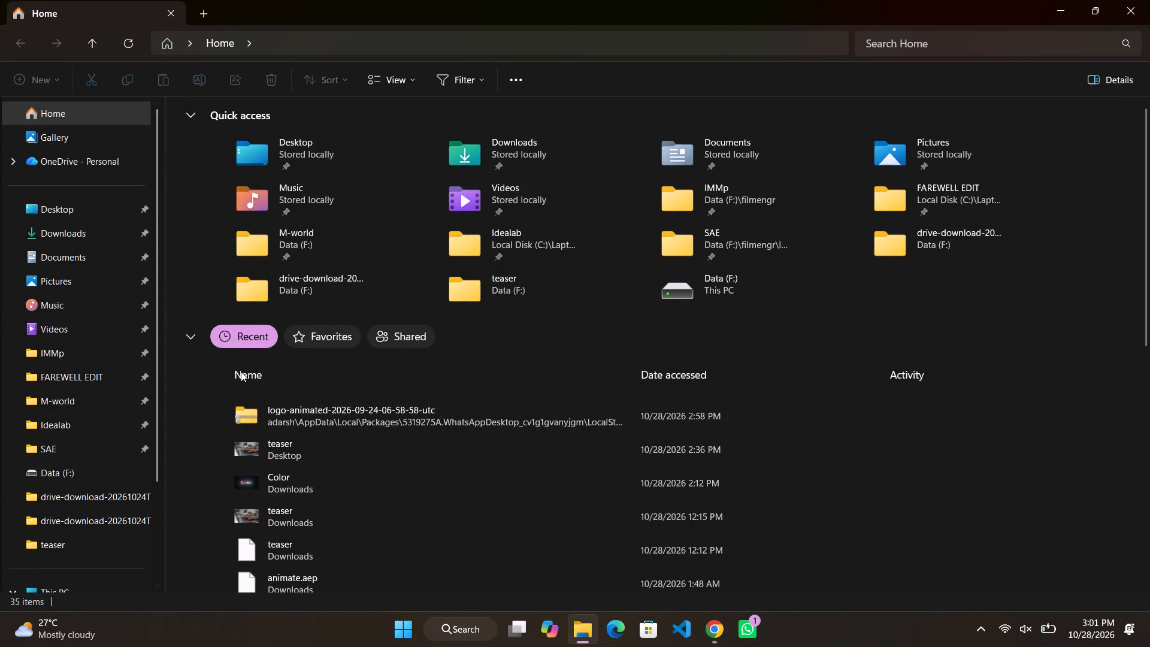
pyautogui.rightClick(264, 428)
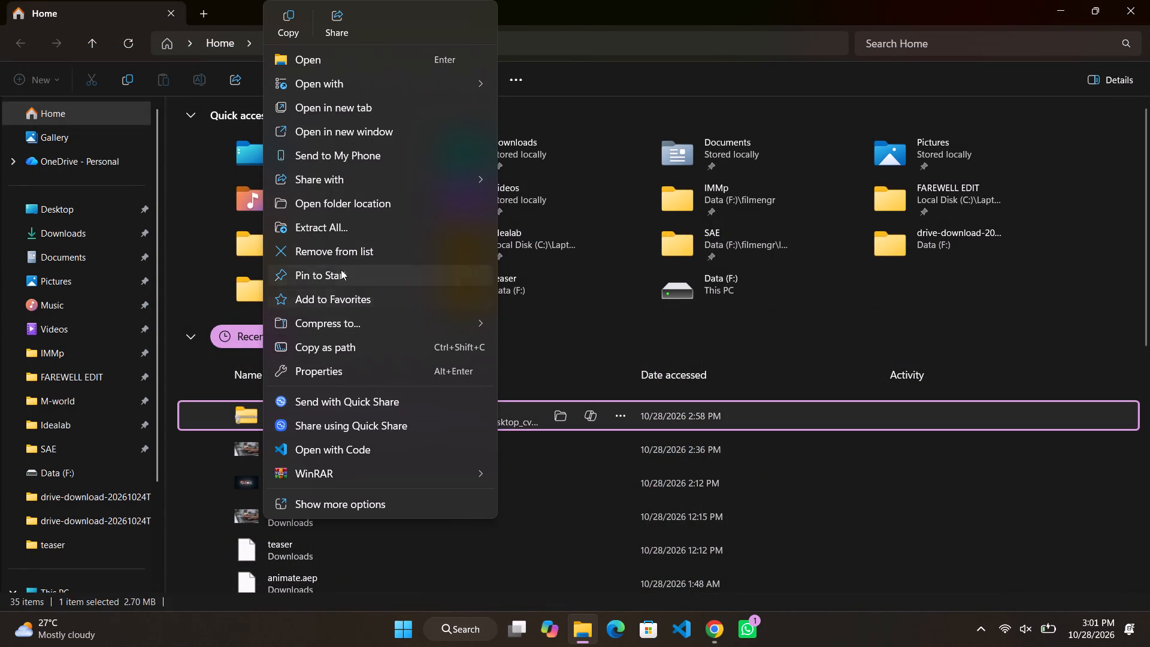
pyautogui.click(341, 223)
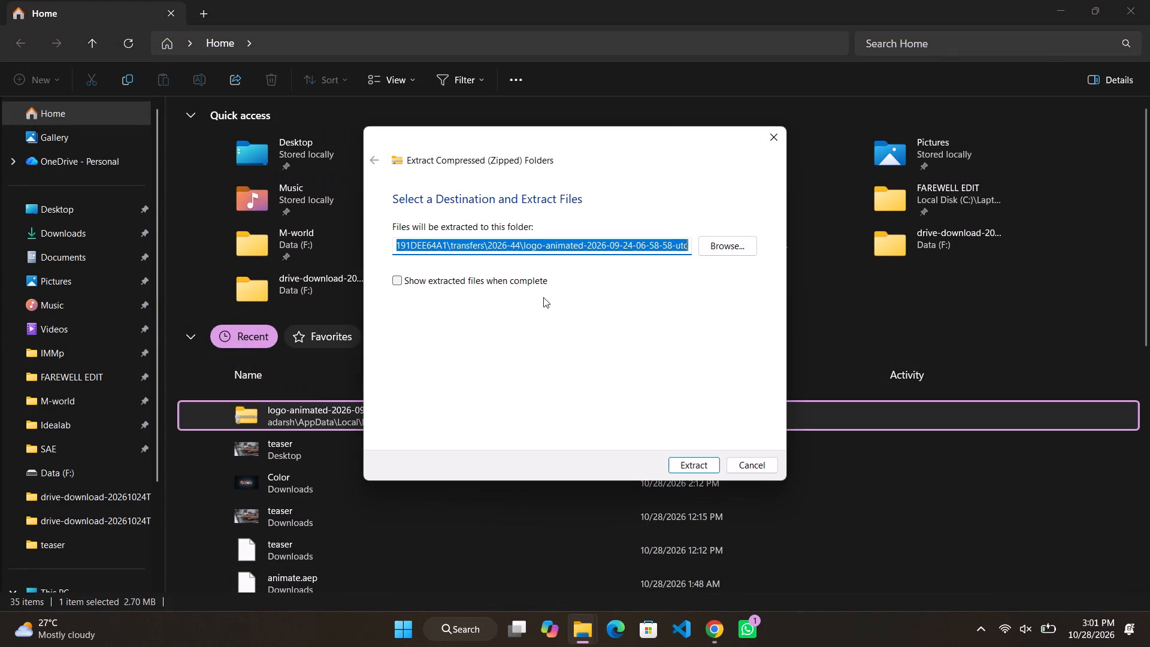
pyautogui.click(730, 241)
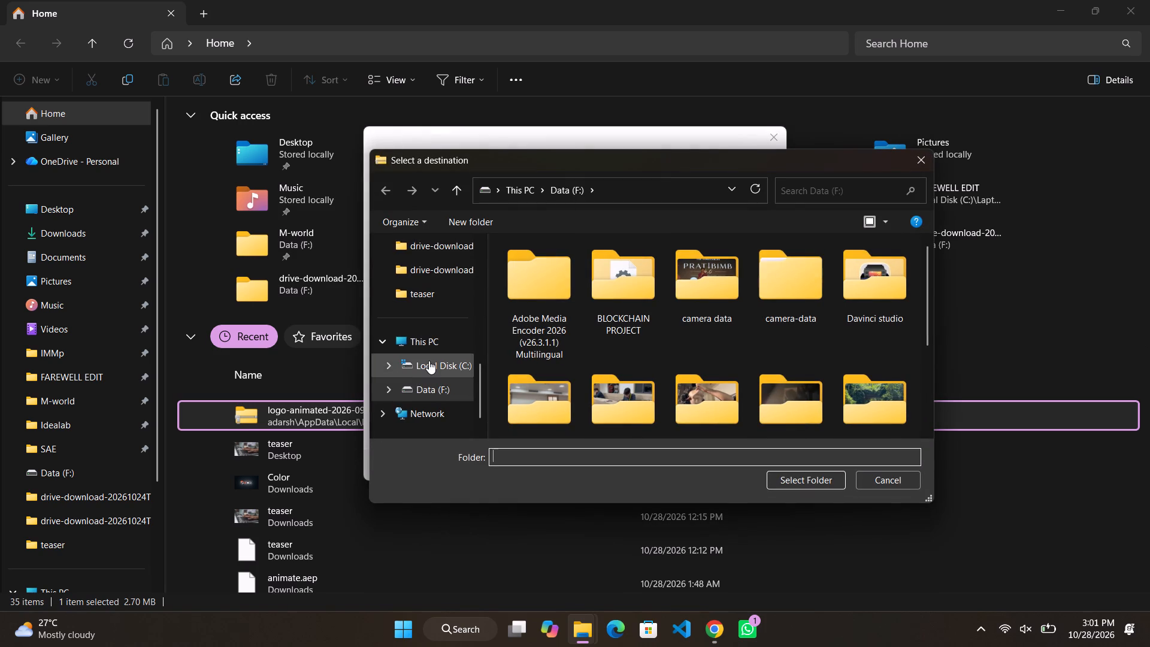
pyautogui.scroll(5, 429, 361)
pyautogui.click(416, 298)
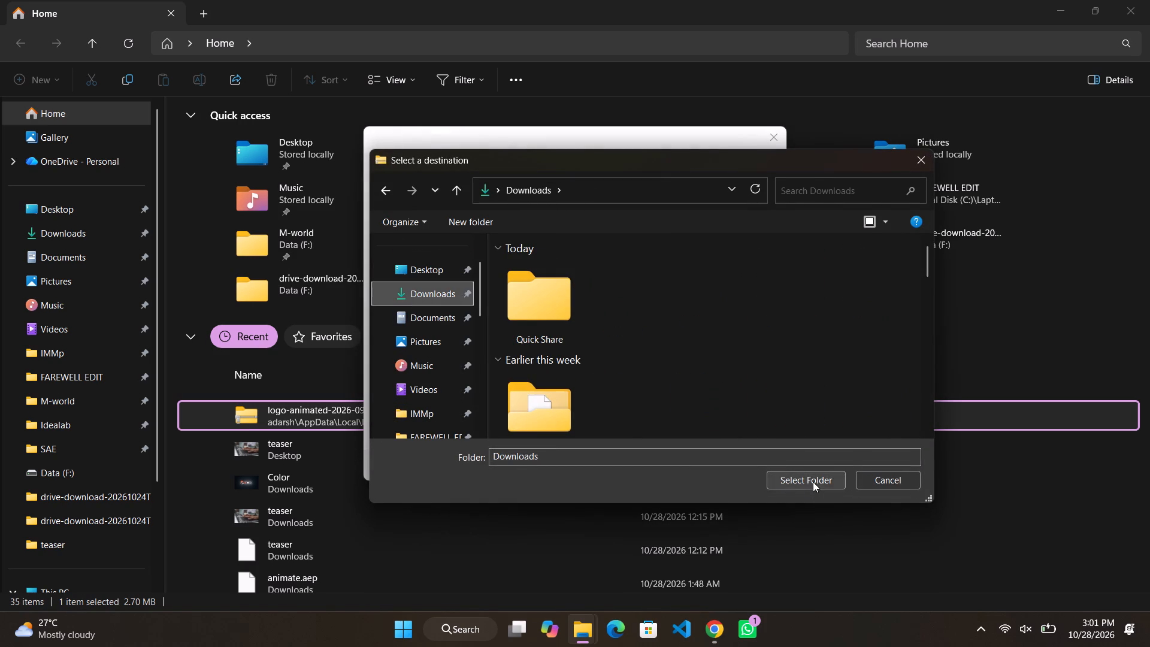
pyautogui.click(813, 482)
pyautogui.click(685, 467)
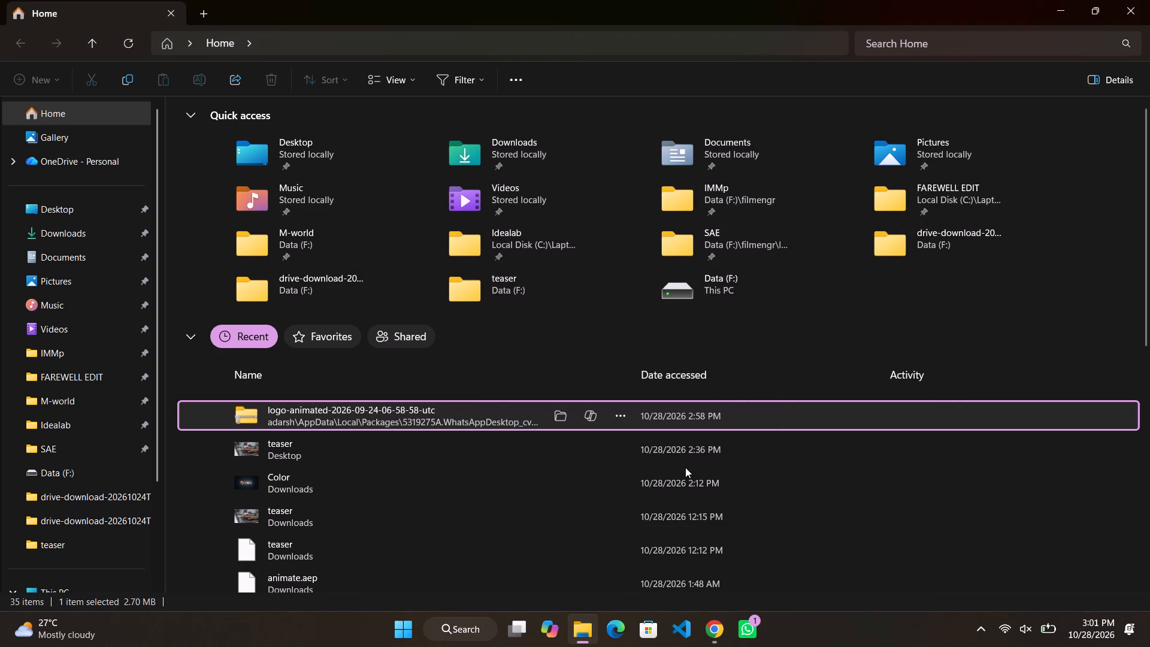
# Open the Logo Reveal folder in Downloads, examine its two AEP project files, and minimise File Explorer.
pyautogui.click(43, 226)
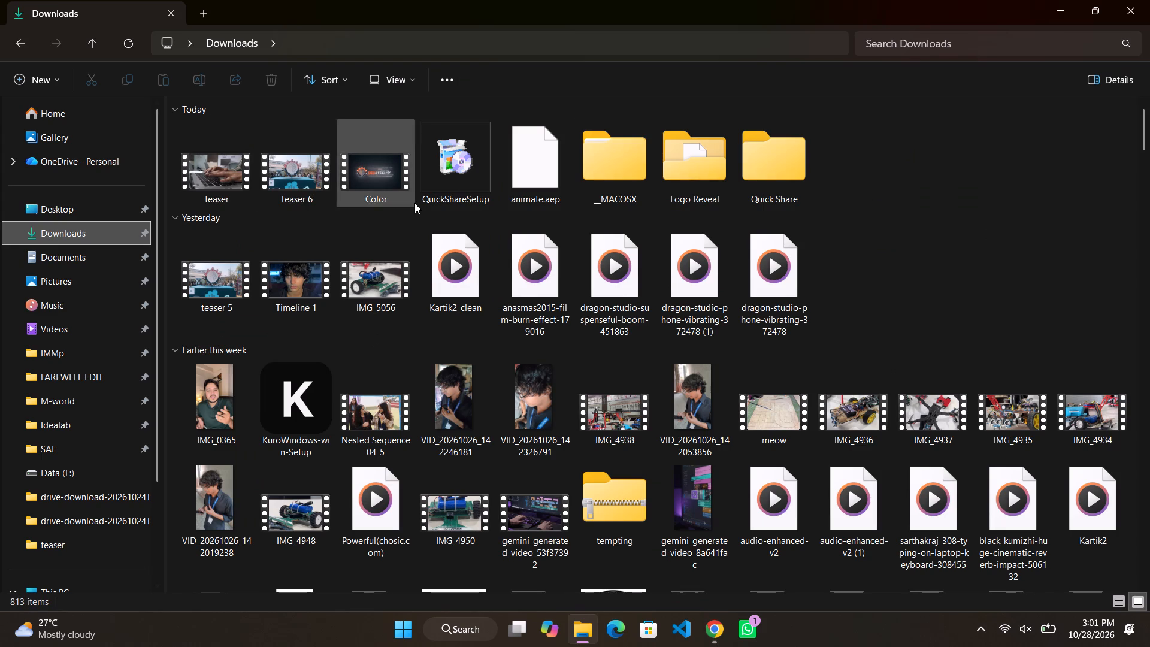
pyautogui.doubleClick(685, 143)
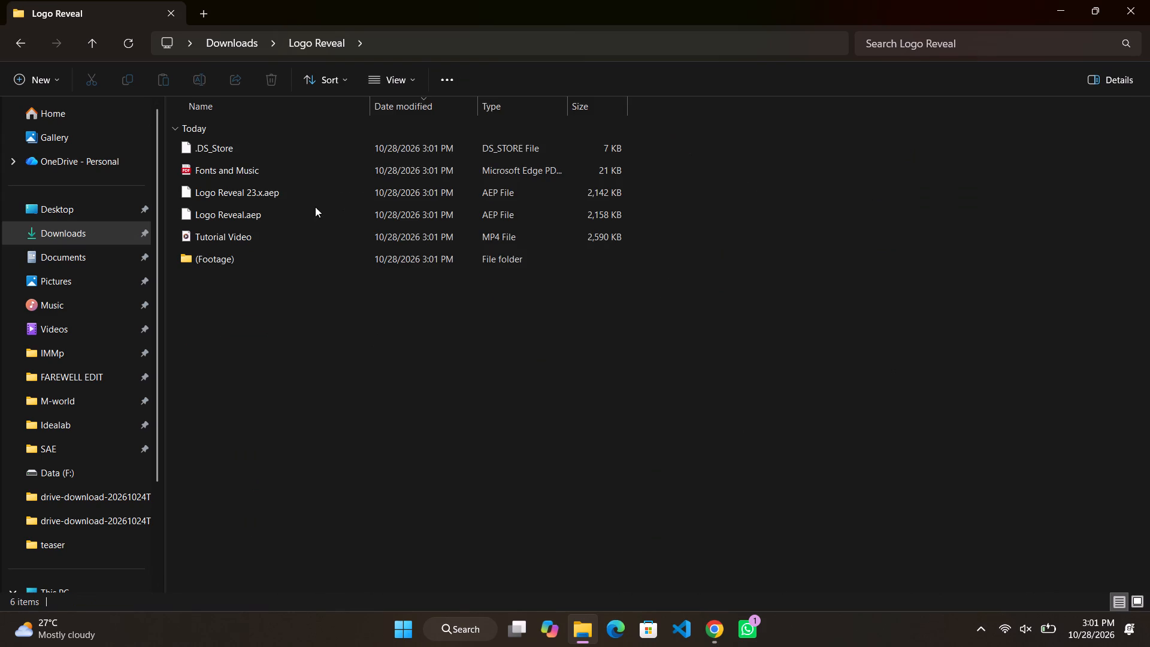
pyautogui.click(292, 196)
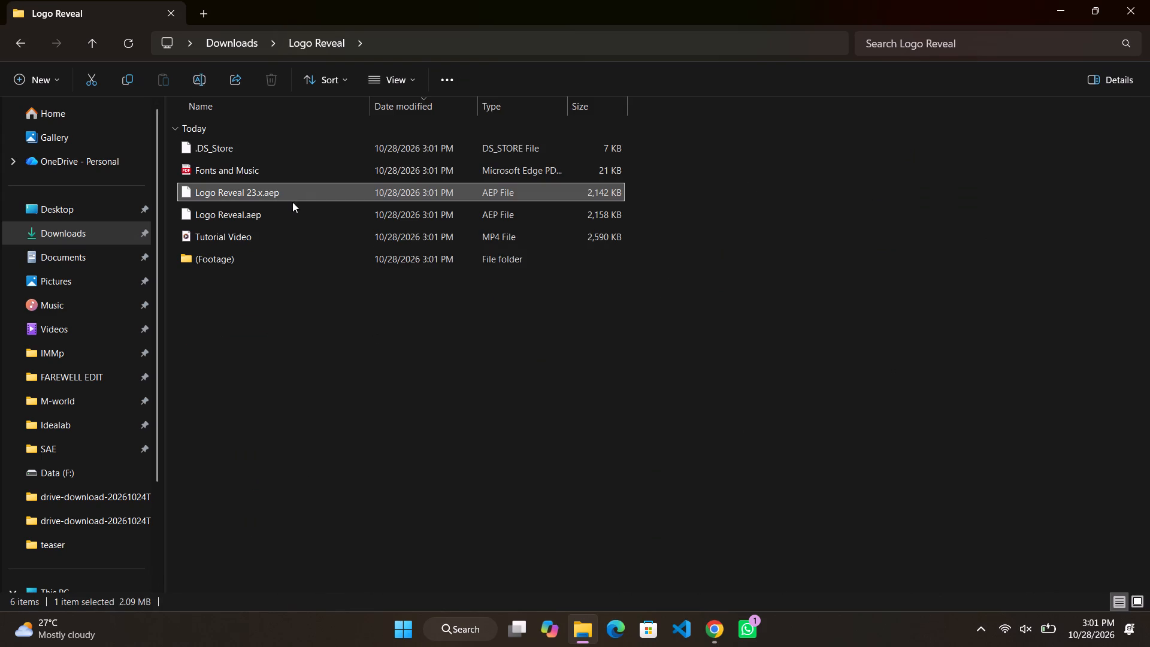
pyautogui.click(295, 219)
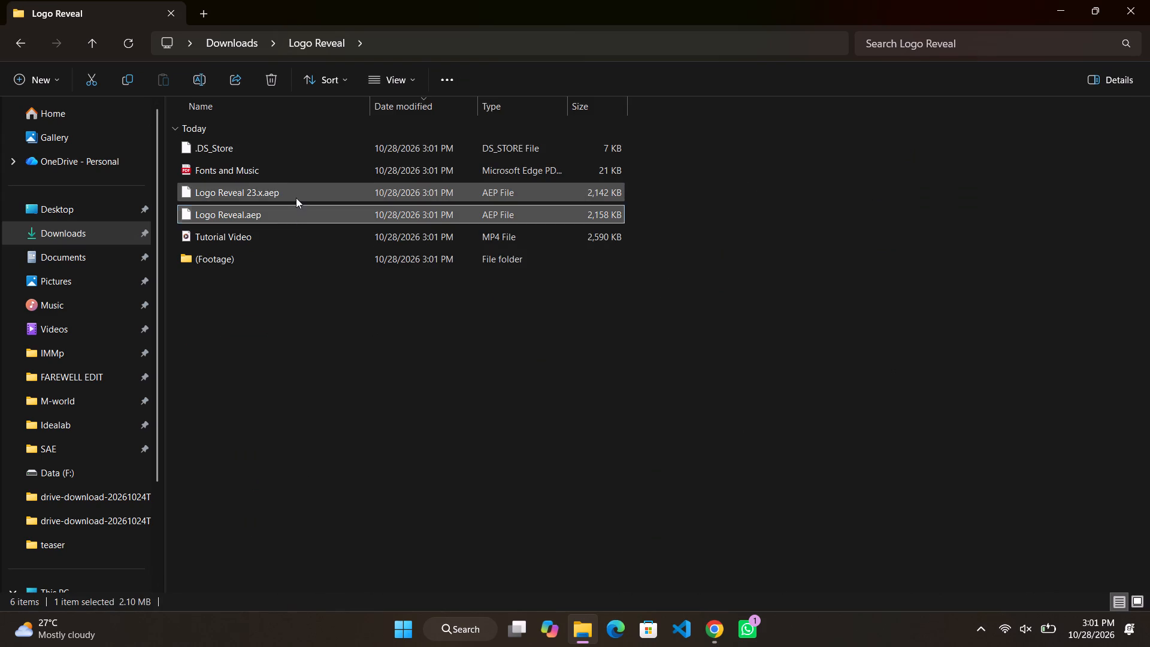
pyautogui.click(296, 198)
pyautogui.click(295, 210)
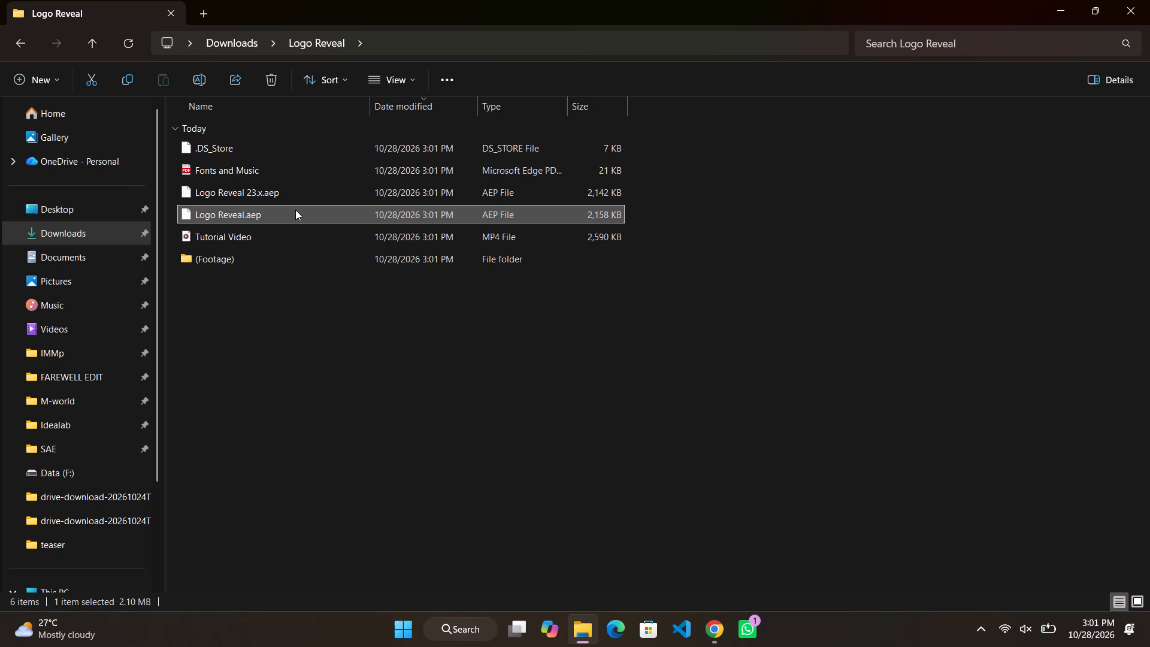
pyautogui.click(295, 210)
pyautogui.click(1045, 5)
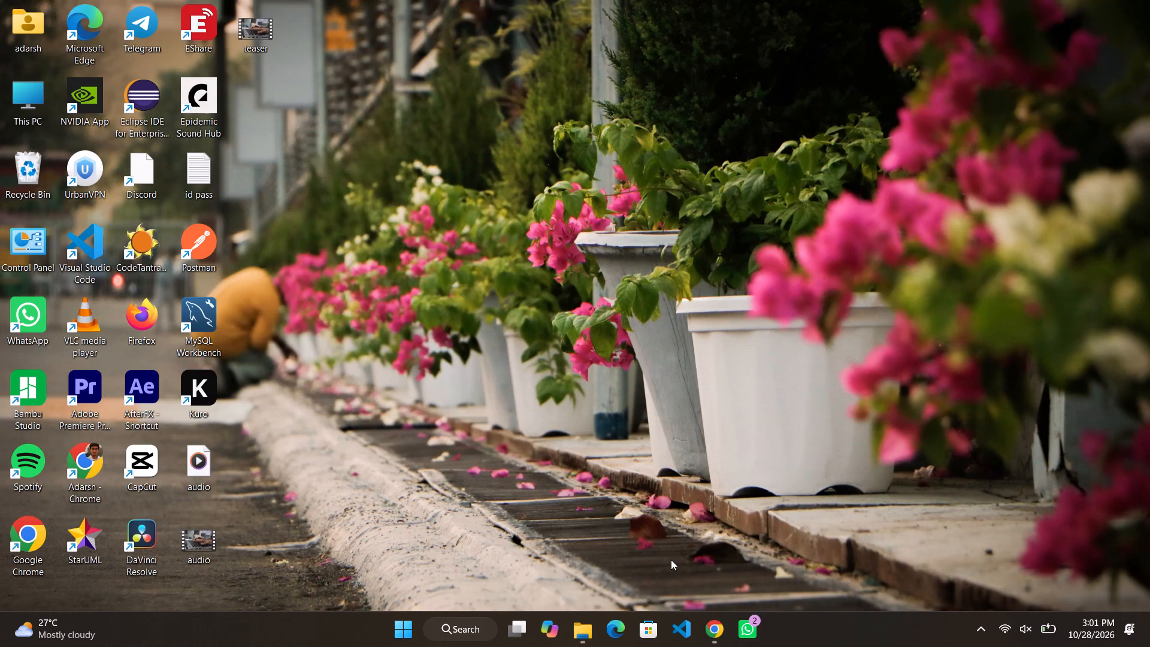
# Launch After Effects and open the Logo Reveal.aep project from the Logo Reveal folder in Downloads.
pyautogui.doubleClick(141, 379)
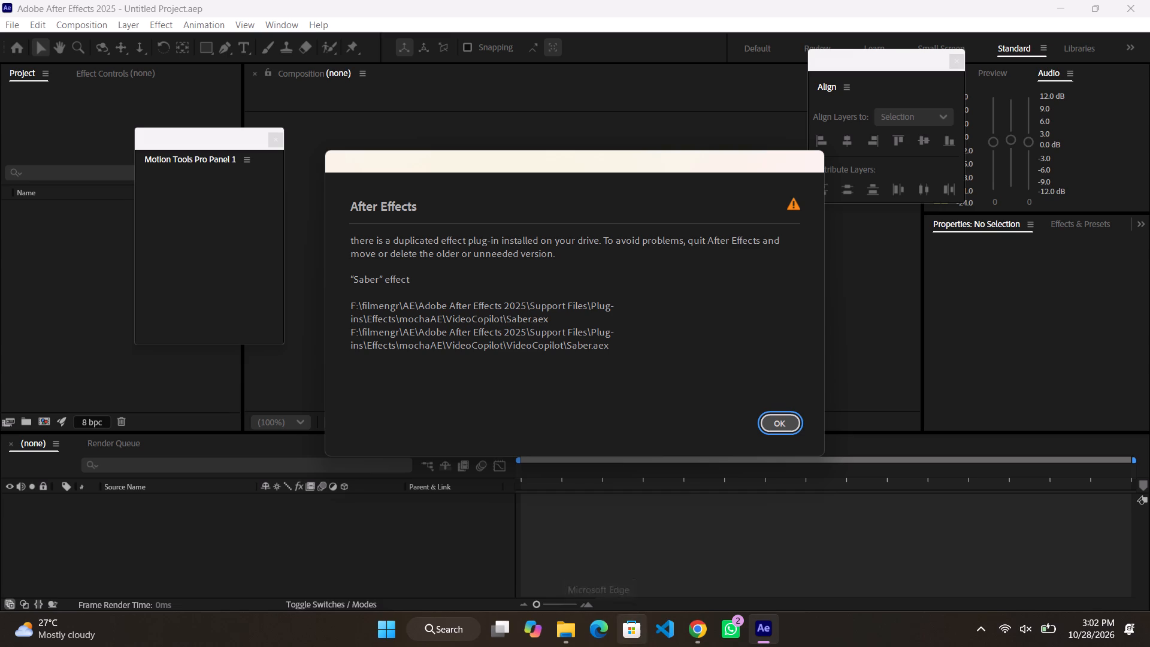
pyautogui.click(785, 418)
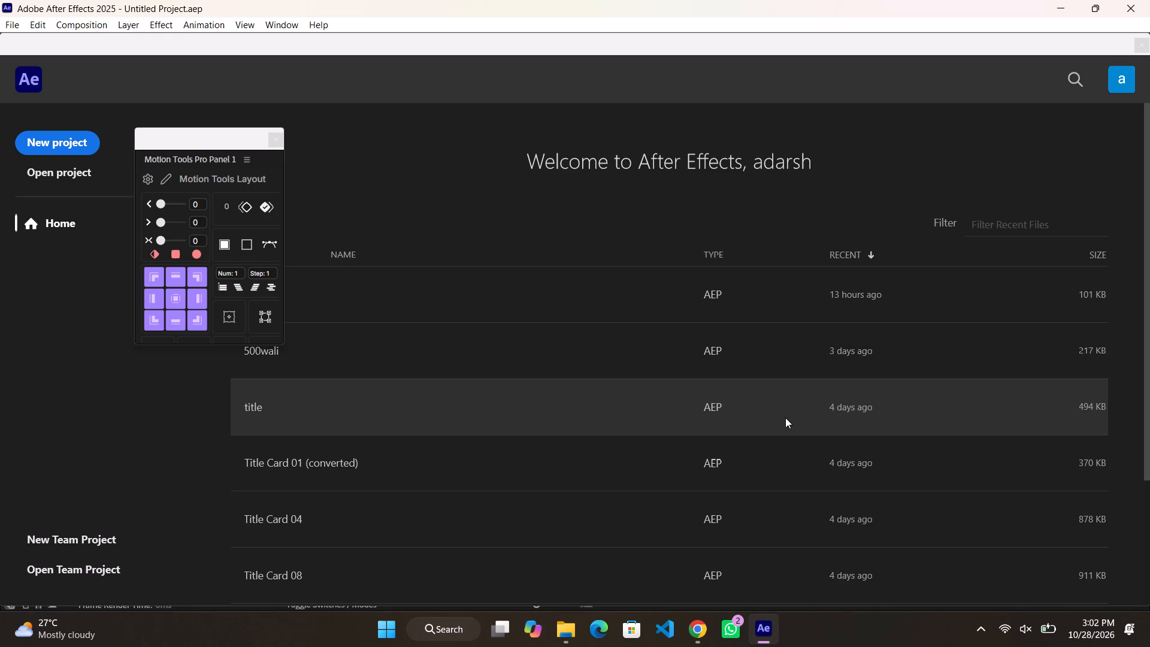
pyautogui.moveTo(185, 139); pyautogui.dragTo(91, 153)
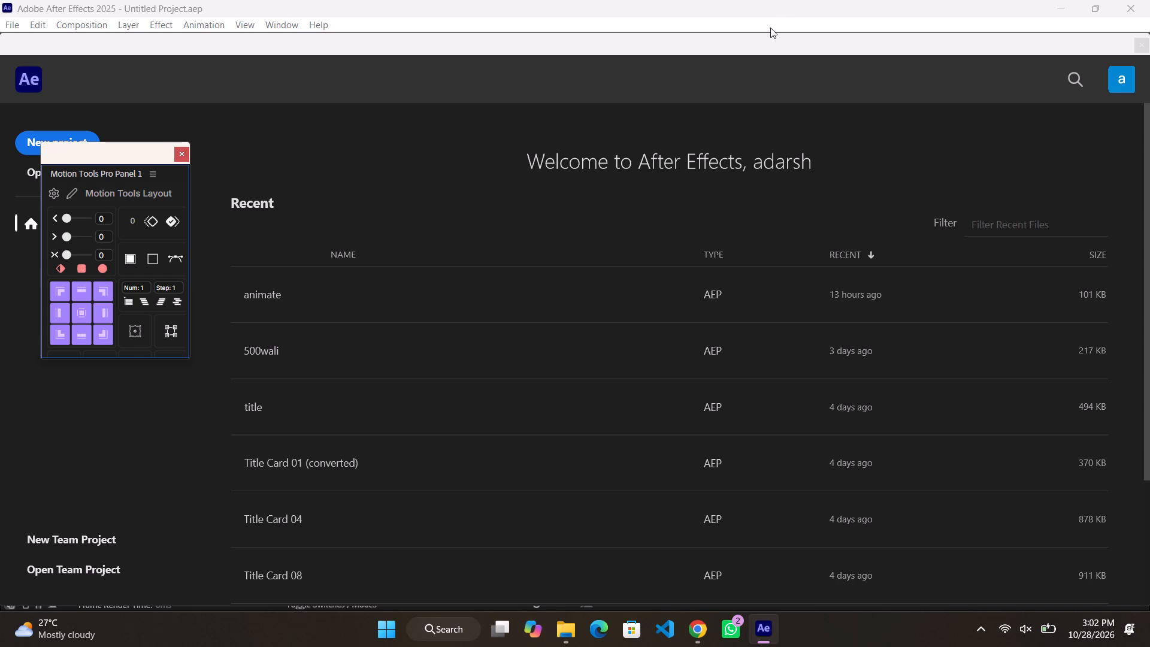
pyautogui.click(23, 170)
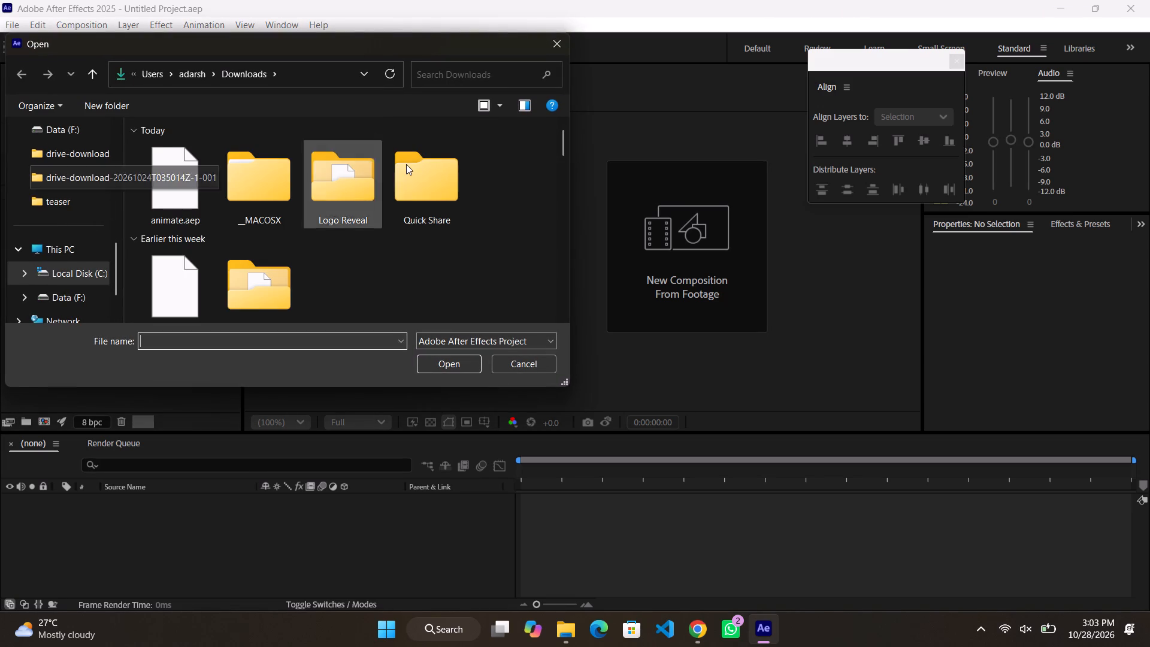
pyautogui.doubleClick(361, 171)
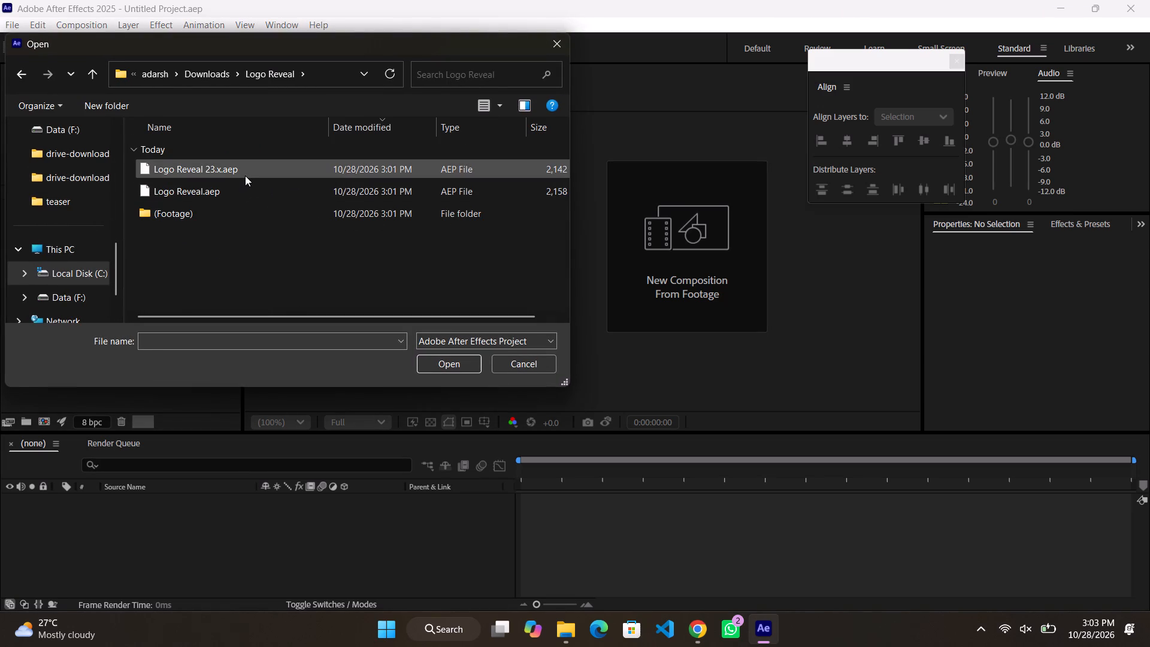
pyautogui.click(245, 176)
pyautogui.click(238, 192)
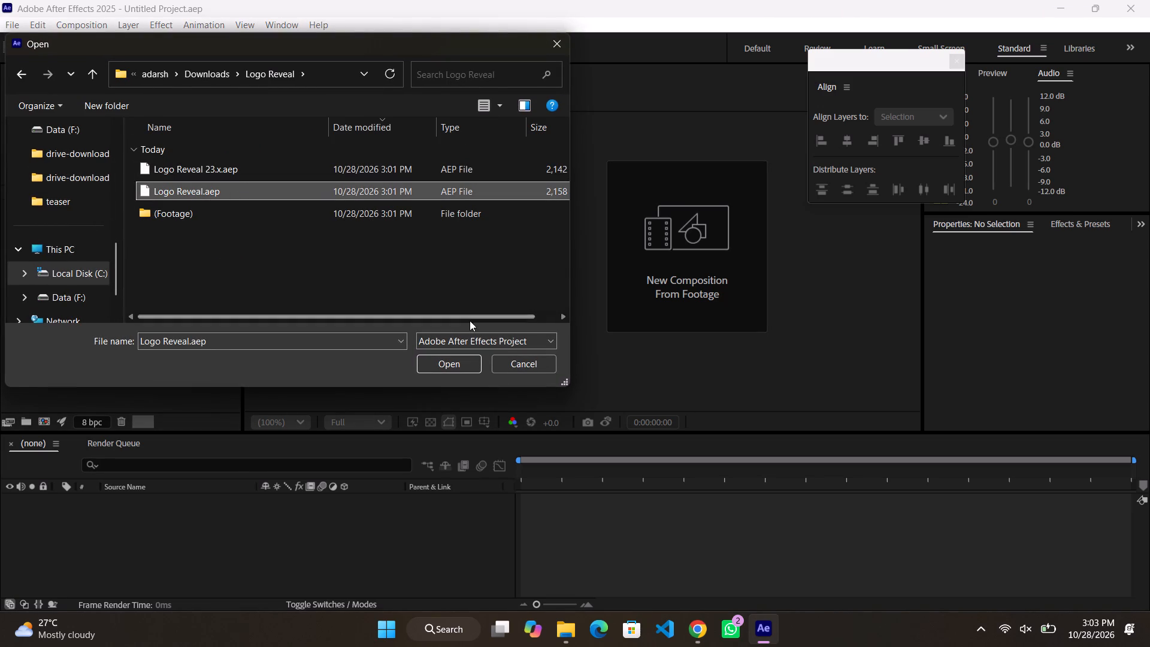
pyautogui.click(460, 365)
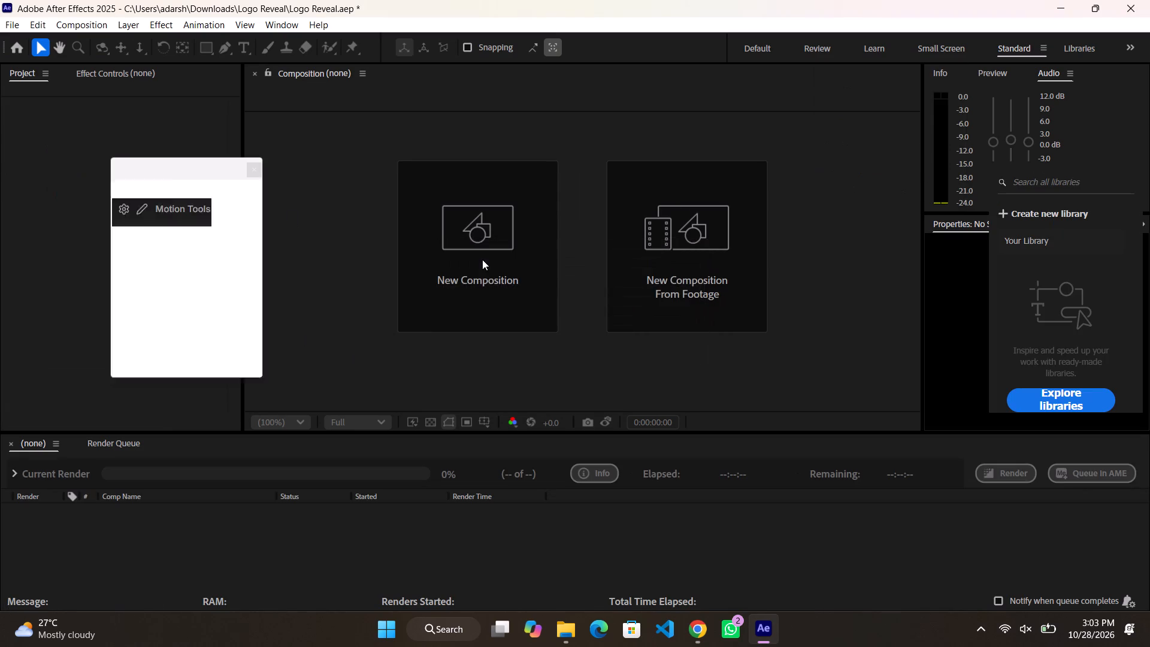
# Move the floating Align and Motion Tools Pro windows off the project items and over the Libraries area.
pyautogui.moveTo(213, 165); pyautogui.dragTo(173, 167)
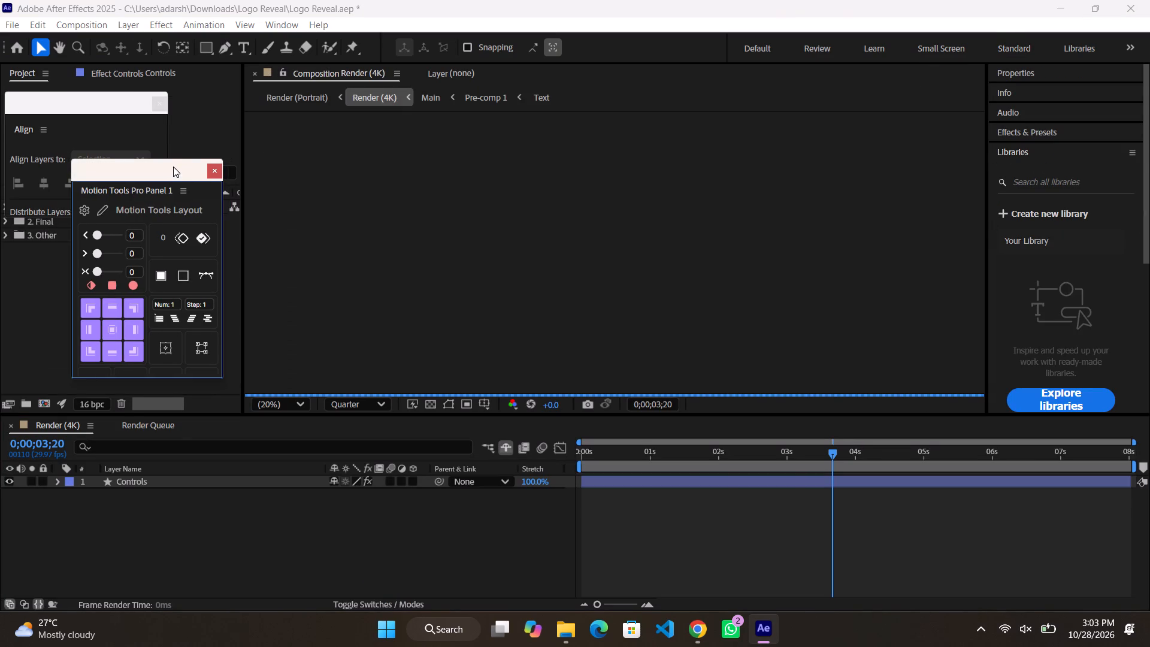
pyautogui.moveTo(173, 167); pyautogui.dragTo(141, 152)
pyautogui.moveTo(118, 105); pyautogui.dragTo(131, 107)
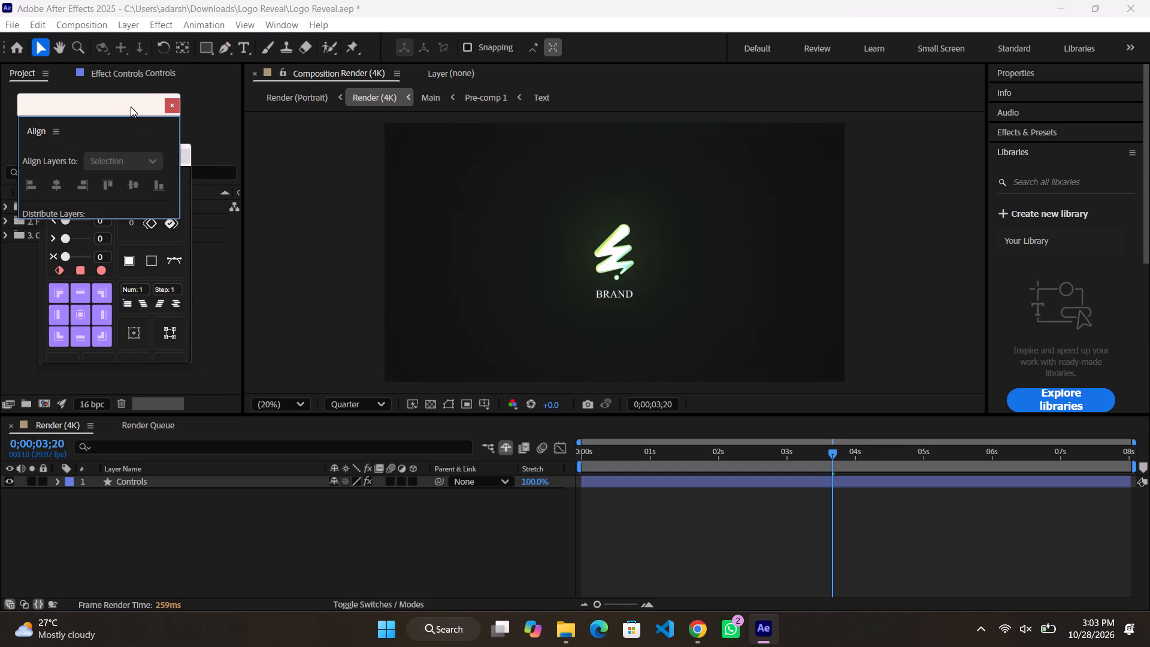
pyautogui.moveTo(131, 107); pyautogui.dragTo(131, 108)
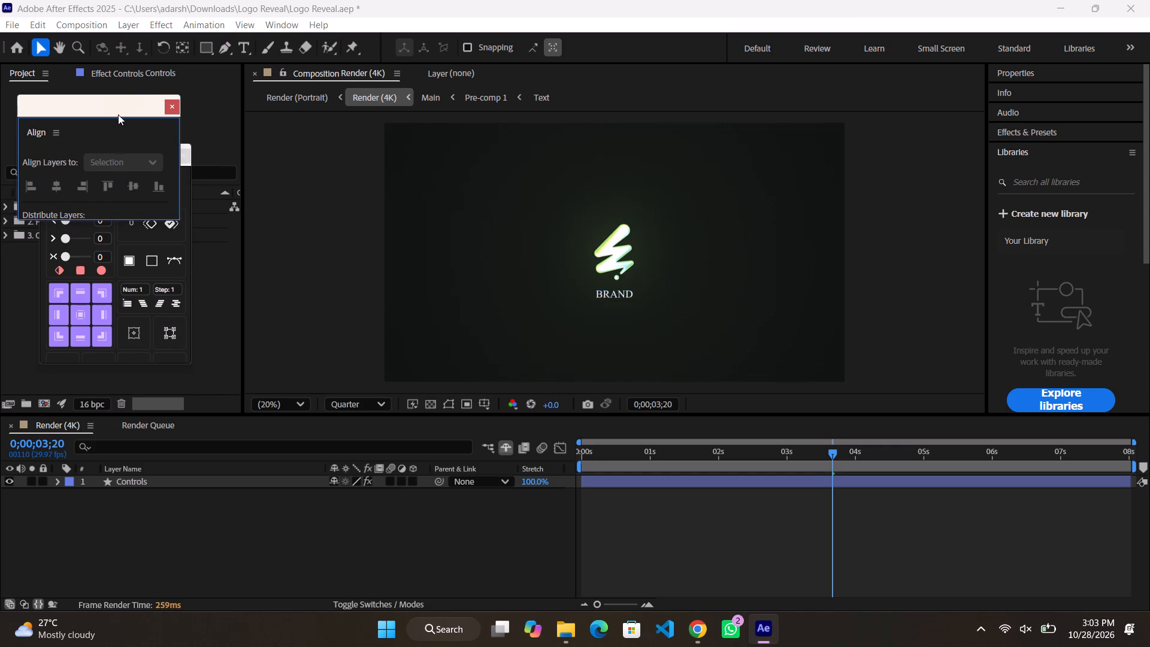
pyautogui.moveTo(117, 113); pyautogui.dragTo(1051, 76)
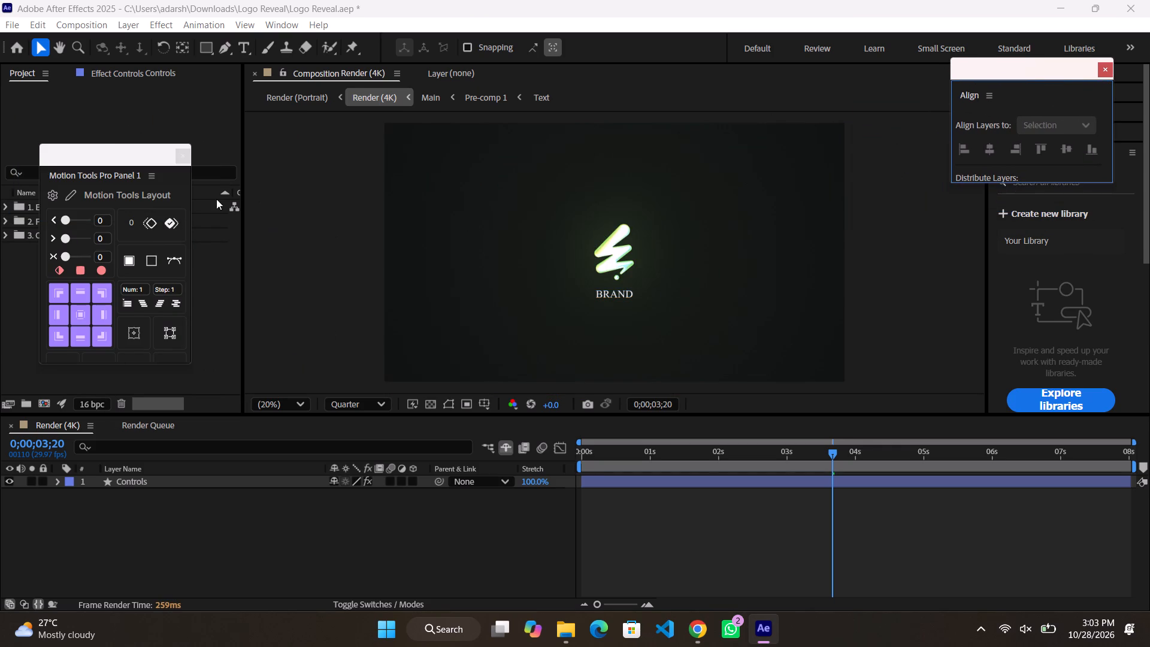
pyautogui.moveTo(115, 155); pyautogui.dragTo(1029, 209)
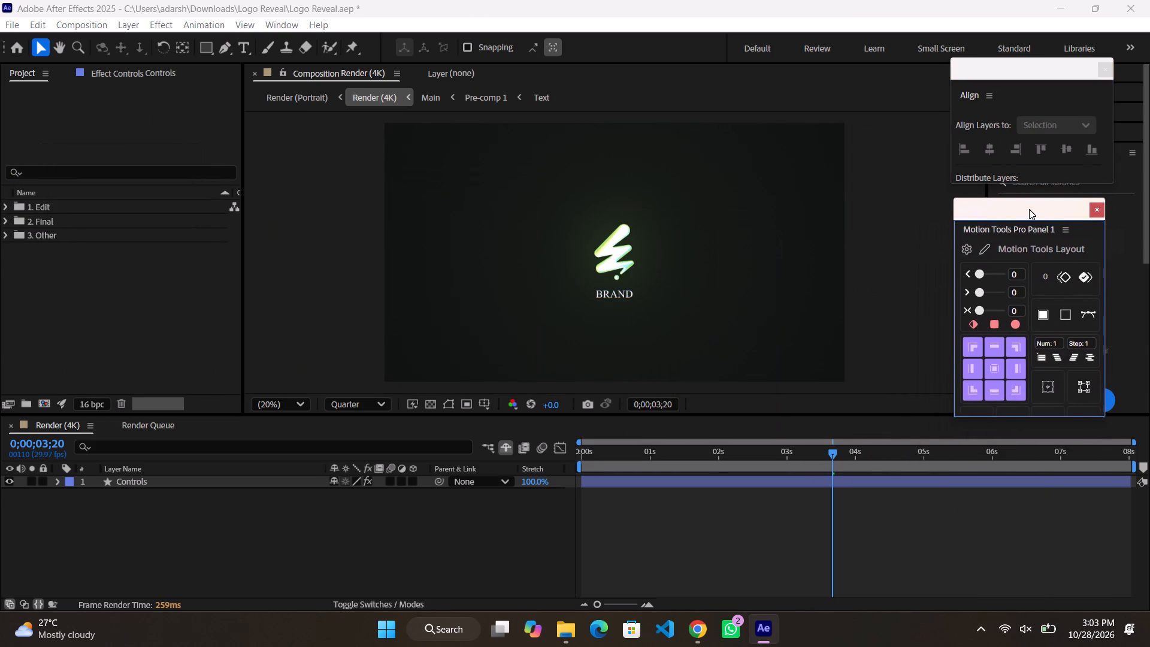
pyautogui.moveTo(1029, 209); pyautogui.dragTo(1027, 201)
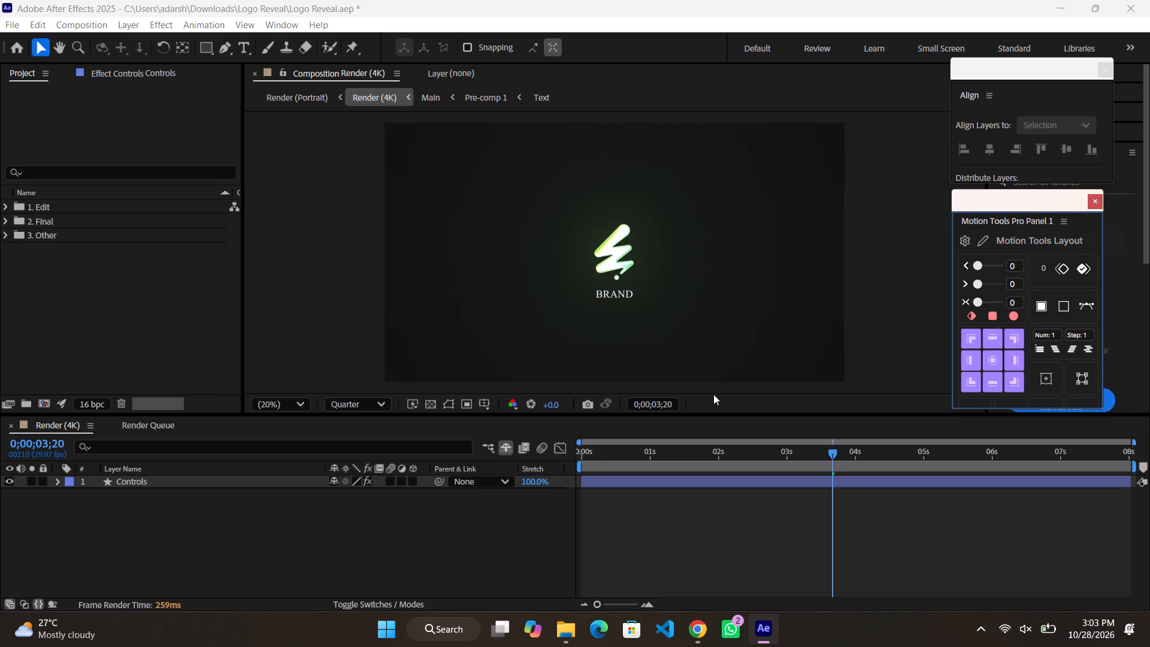
# Open the Logo composition from the 1. Edit folder and select its Logo layer.
pyautogui.click(0, 306)
pyautogui.click(3, 204)
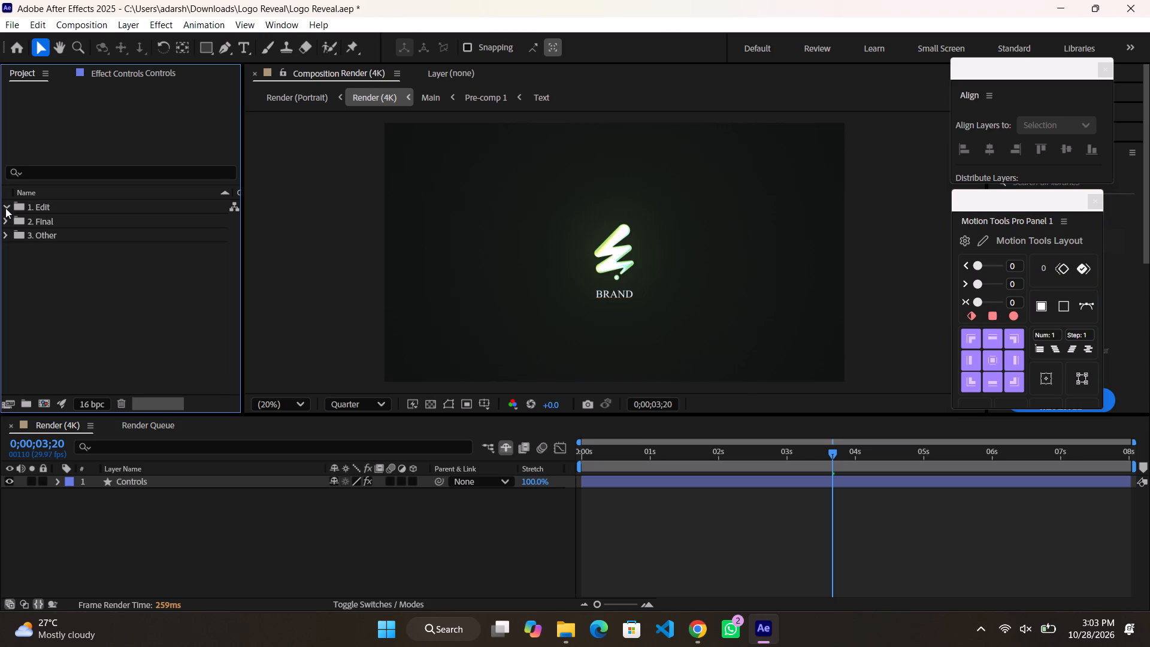
pyautogui.click(50, 220)
pyautogui.doubleClick(50, 220)
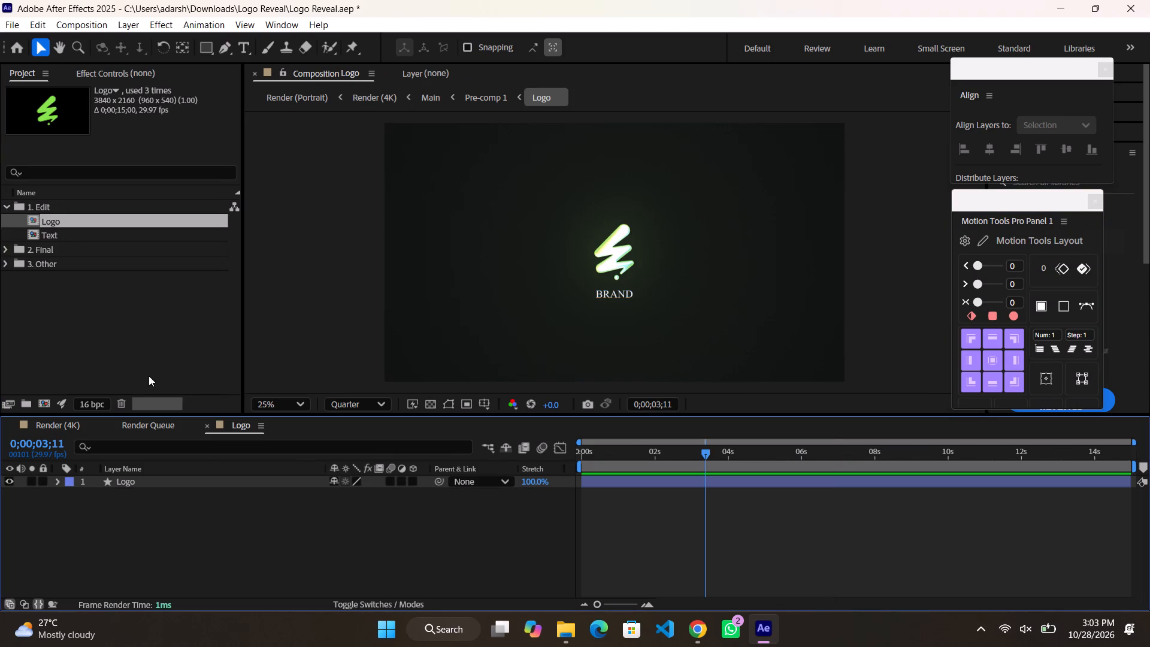
pyautogui.click(152, 480)
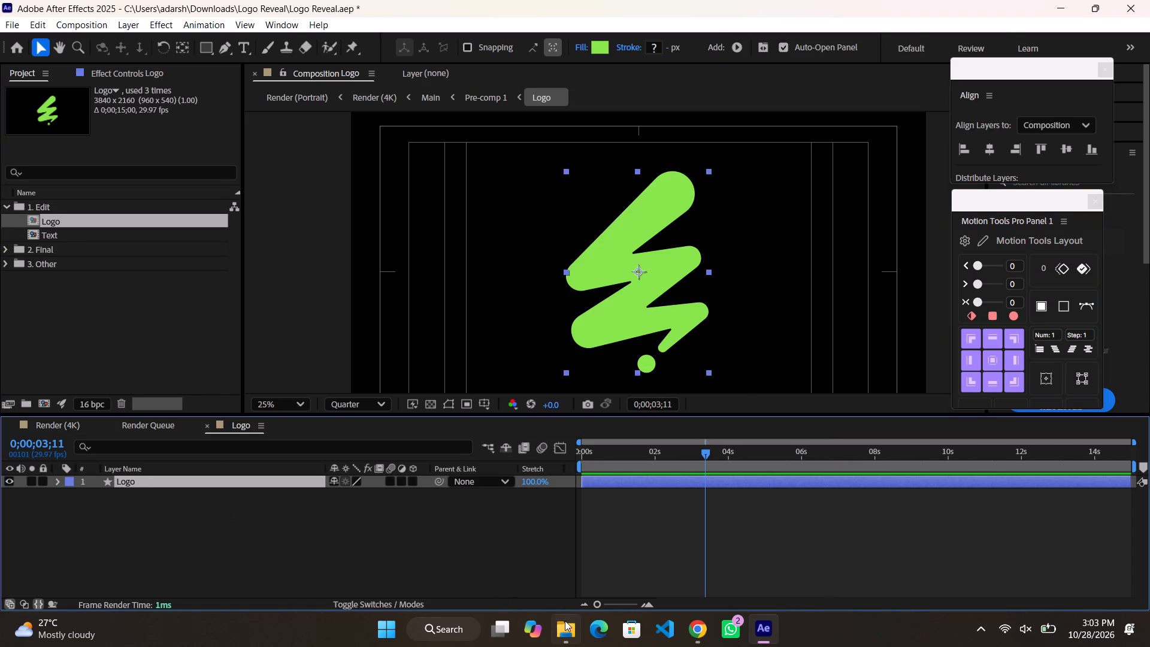
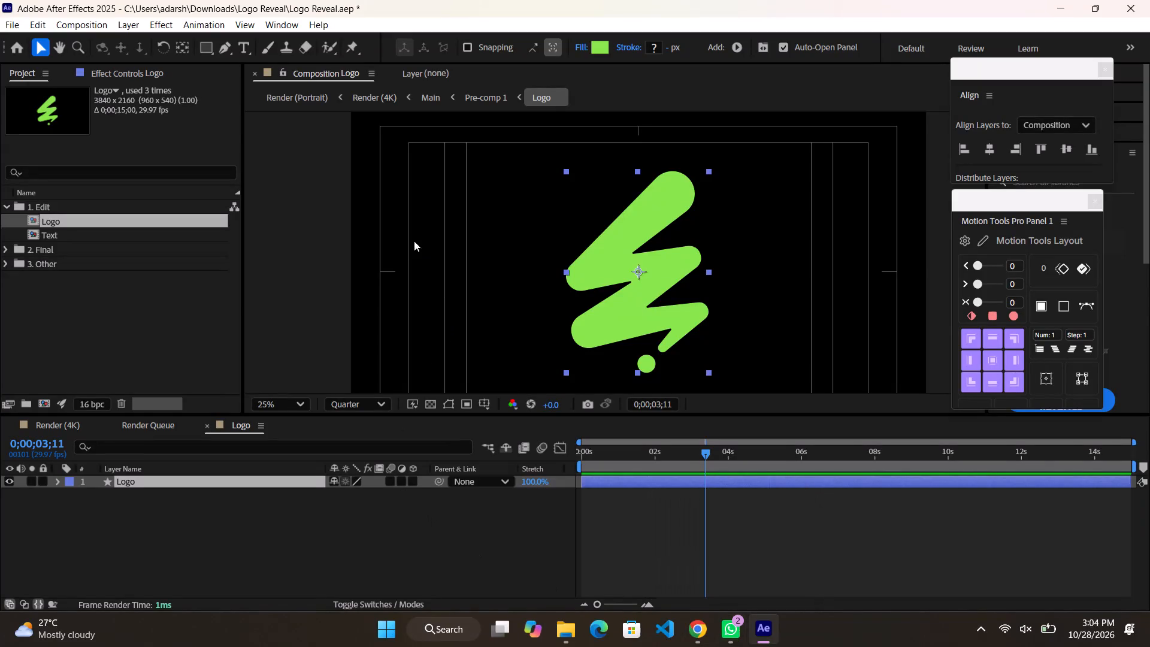
# Set the Logo composition's viewer magnification to fit the whole composition in view.
pyautogui.click(281, 401)
pyautogui.click(271, 101)
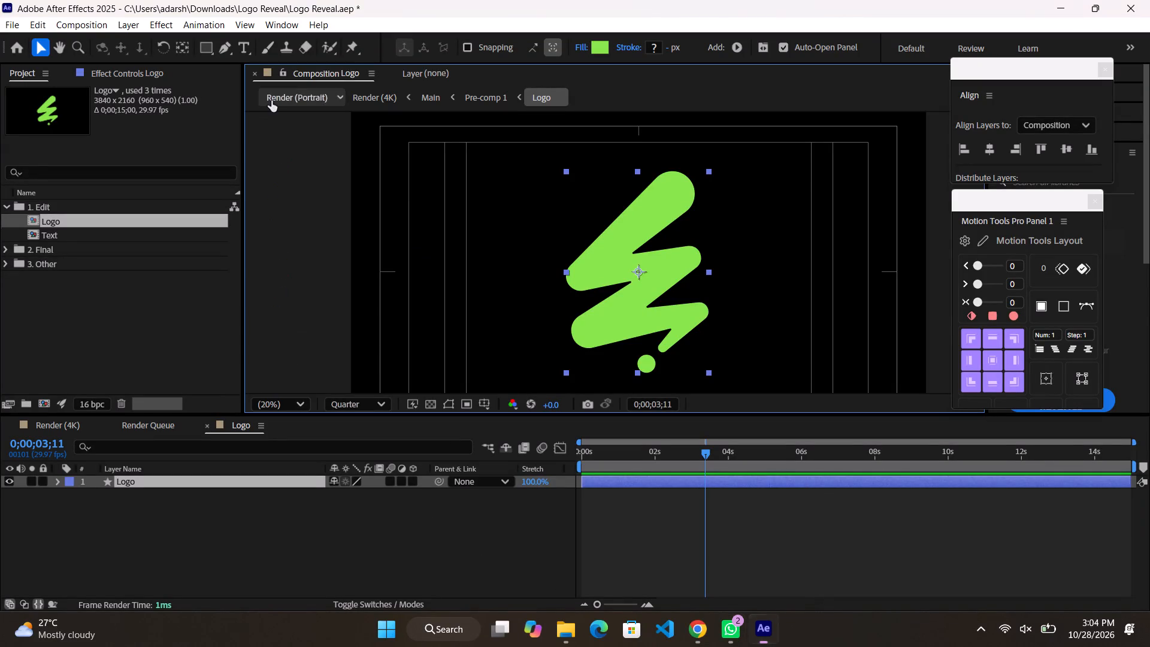
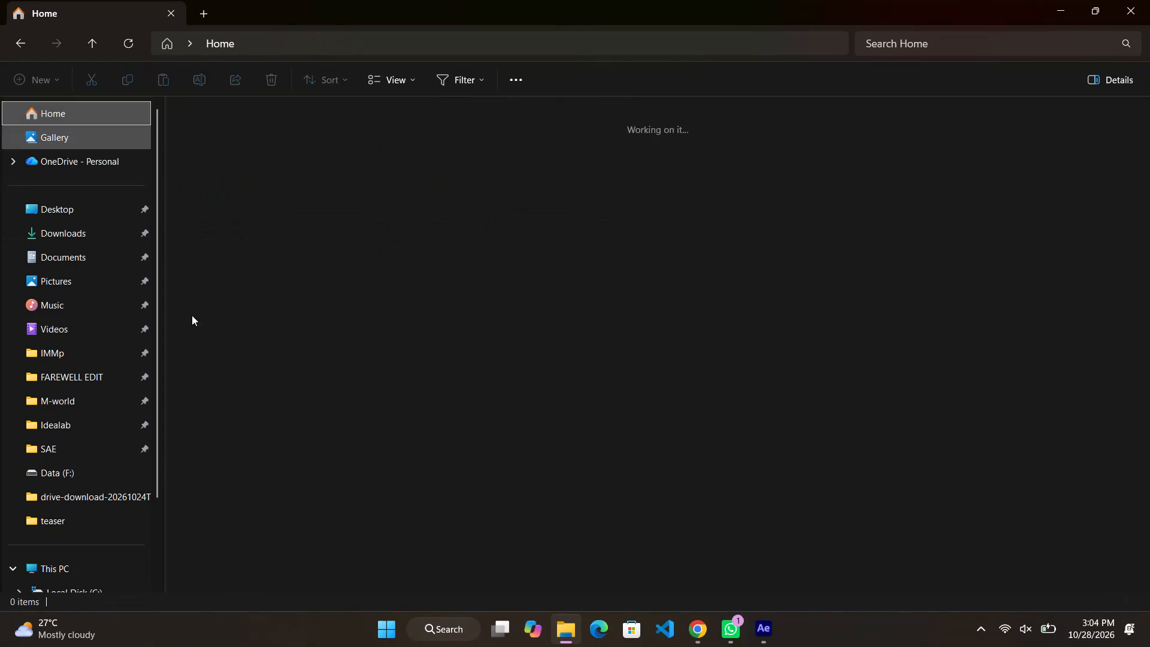
# Bring the recent Logo of C-cell image from File Explorer into the Logo composition as a layer above the placeholder logo.
pyautogui.moveTo(279, 419); pyautogui.dragTo(541, 467)
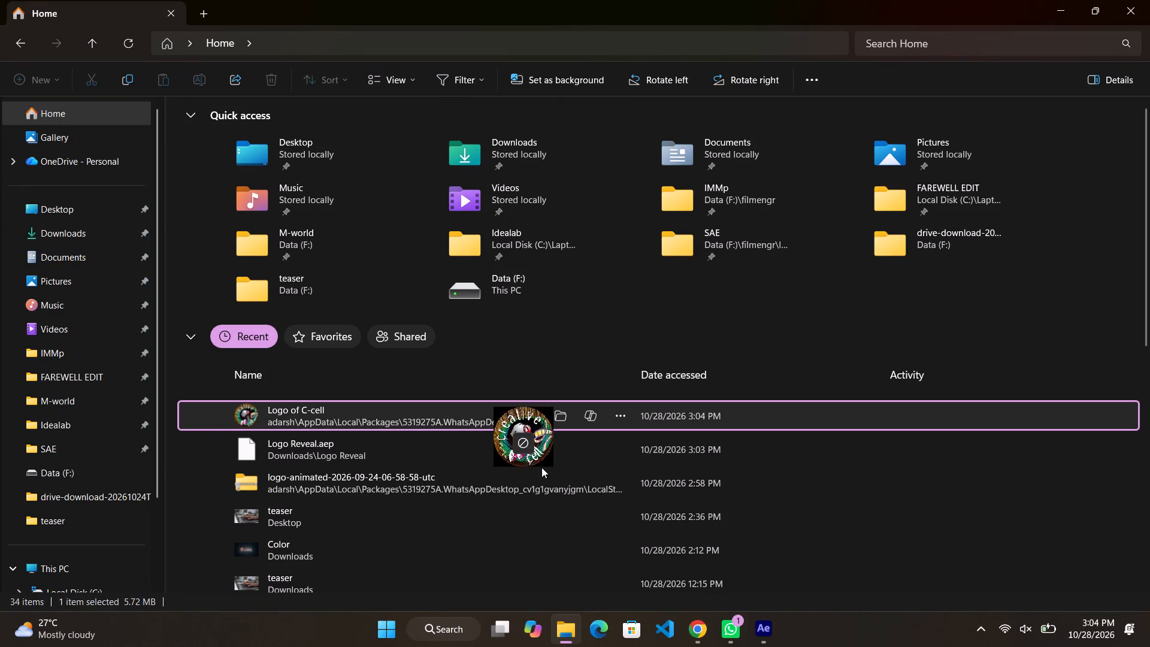
pyautogui.moveTo(541, 467); pyautogui.dragTo(603, 546)
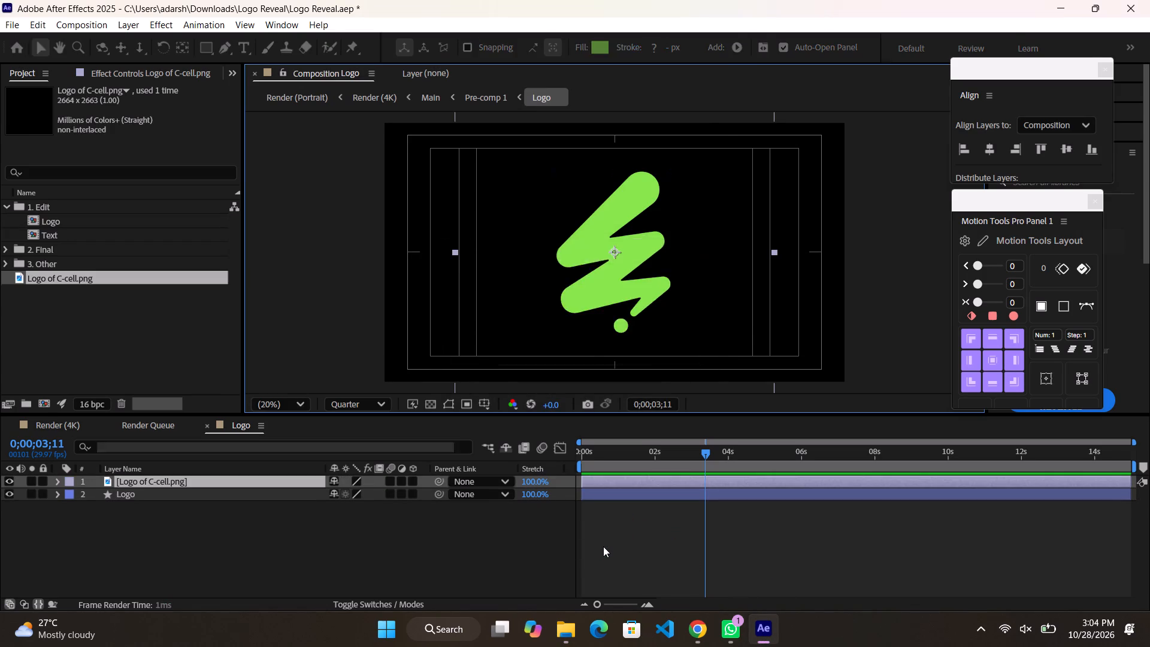
# Scale the Logo of C-cell.png layer down to 63% so the whole emblem fits within the frame.
pyautogui.press('s')
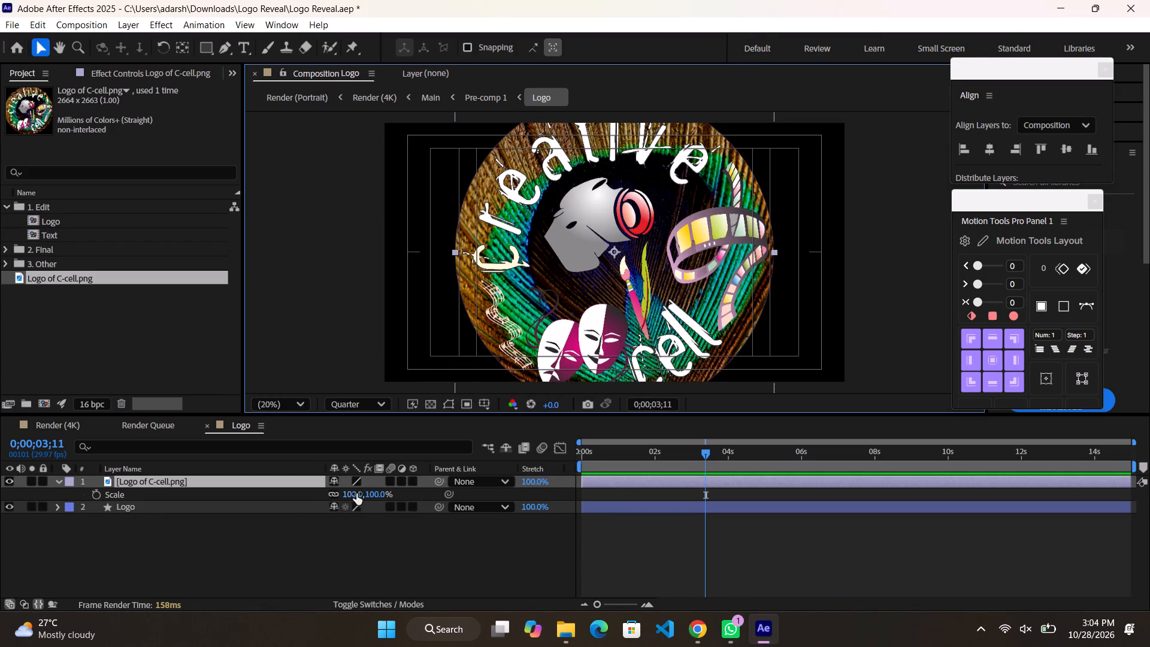
pyautogui.moveTo(357, 494); pyautogui.dragTo(328, 492)
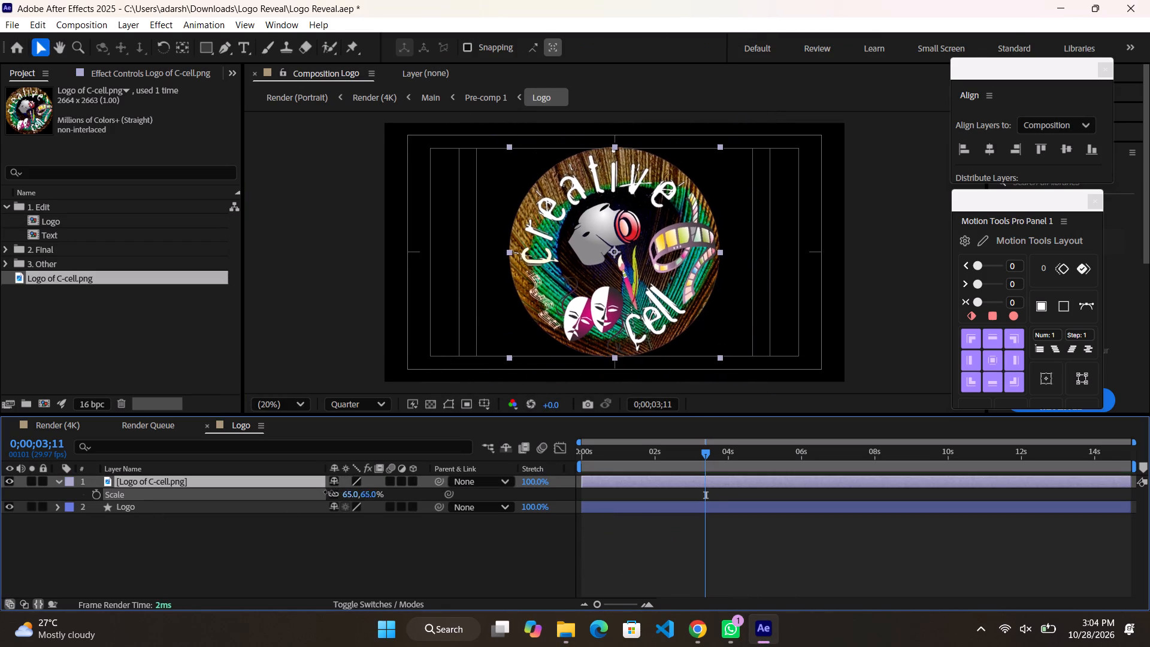
pyautogui.moveTo(328, 492); pyautogui.dragTo(326, 490)
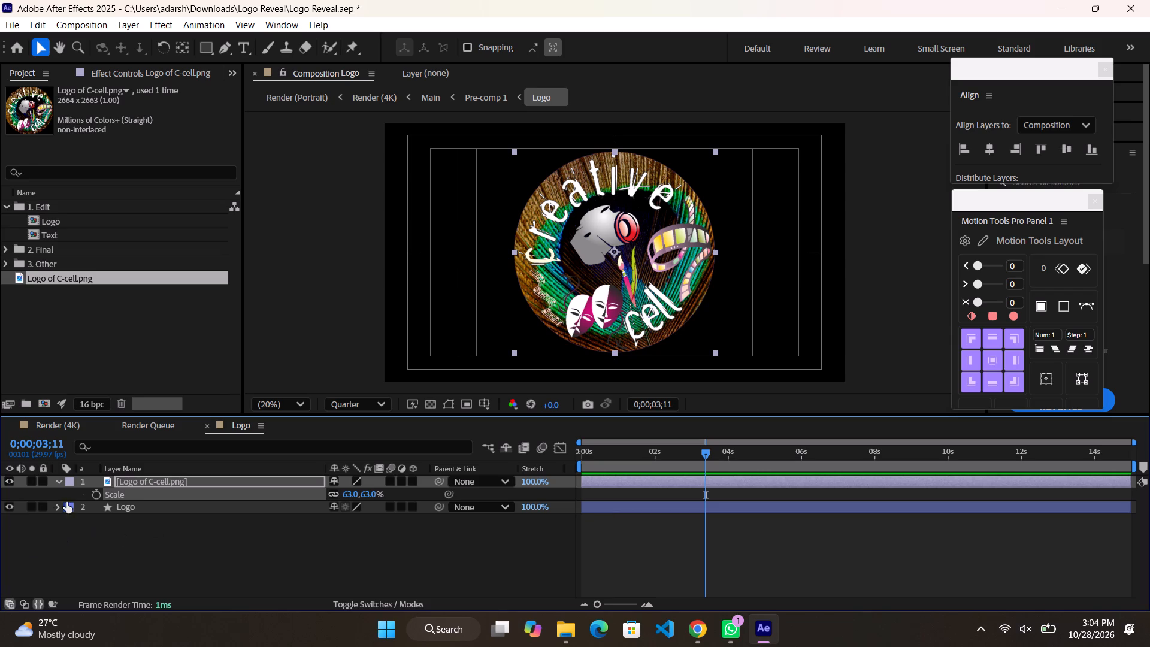
# Hide the template's original Logo shape layer beneath the imported image.
pyautogui.click(10, 506)
pyautogui.click(142, 535)
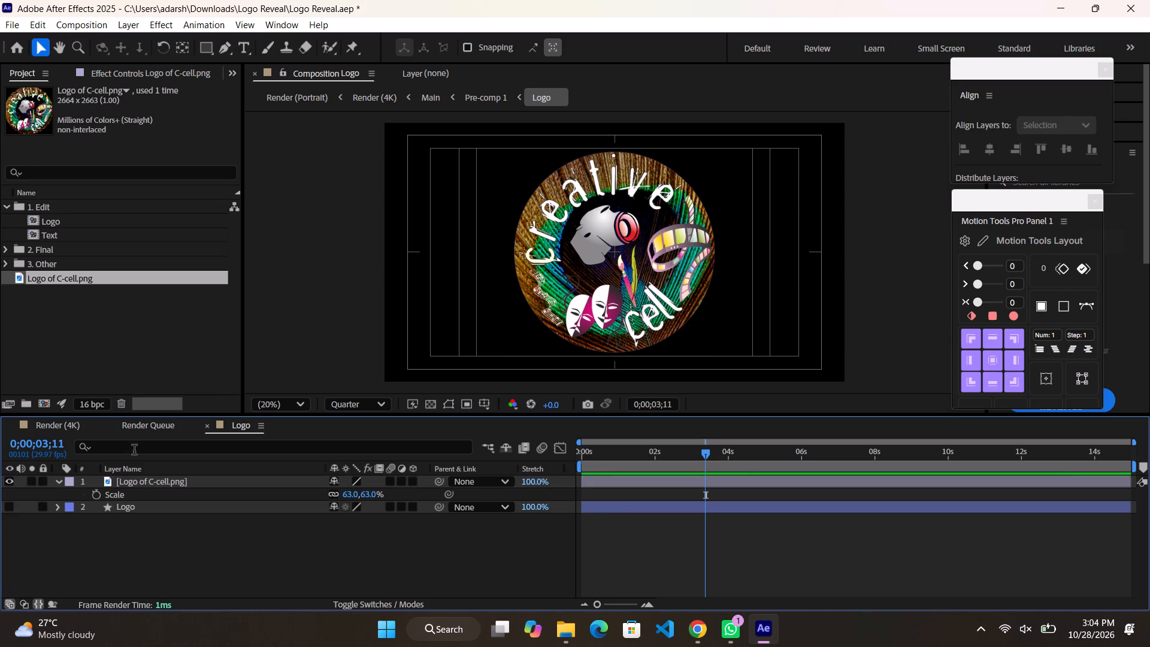
# Preview the Render (4K) composition from its first frame to check the animation with the replaced logo.
pyautogui.click(68, 418)
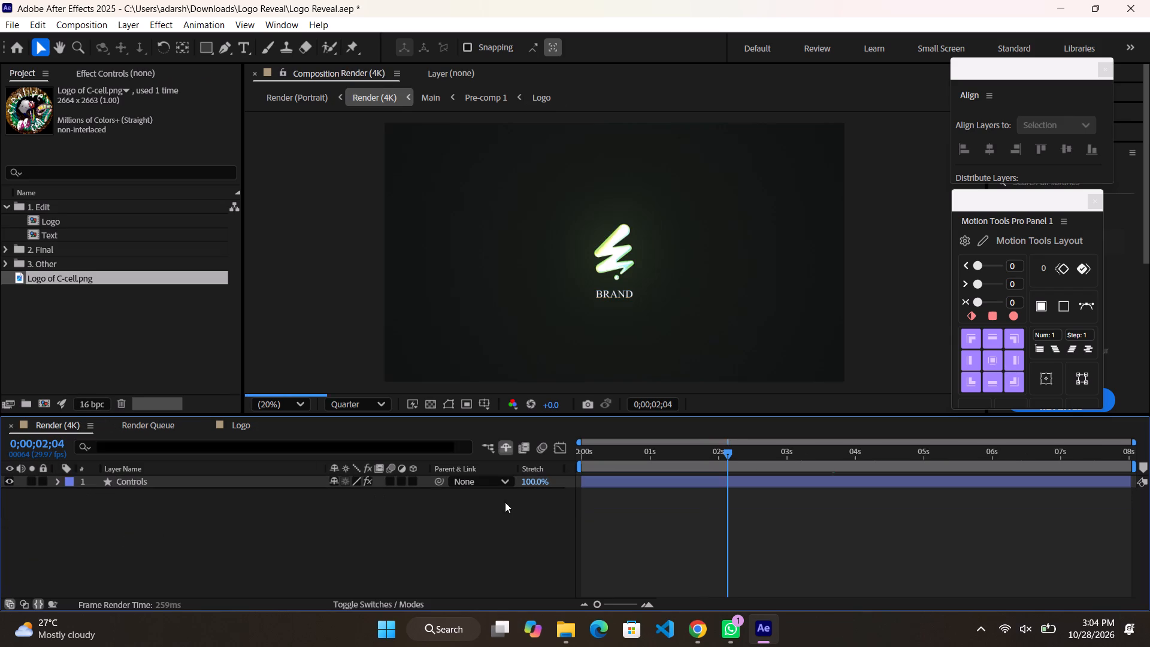
pyautogui.moveTo(636, 450); pyautogui.dragTo(561, 453)
pyautogui.press('space')
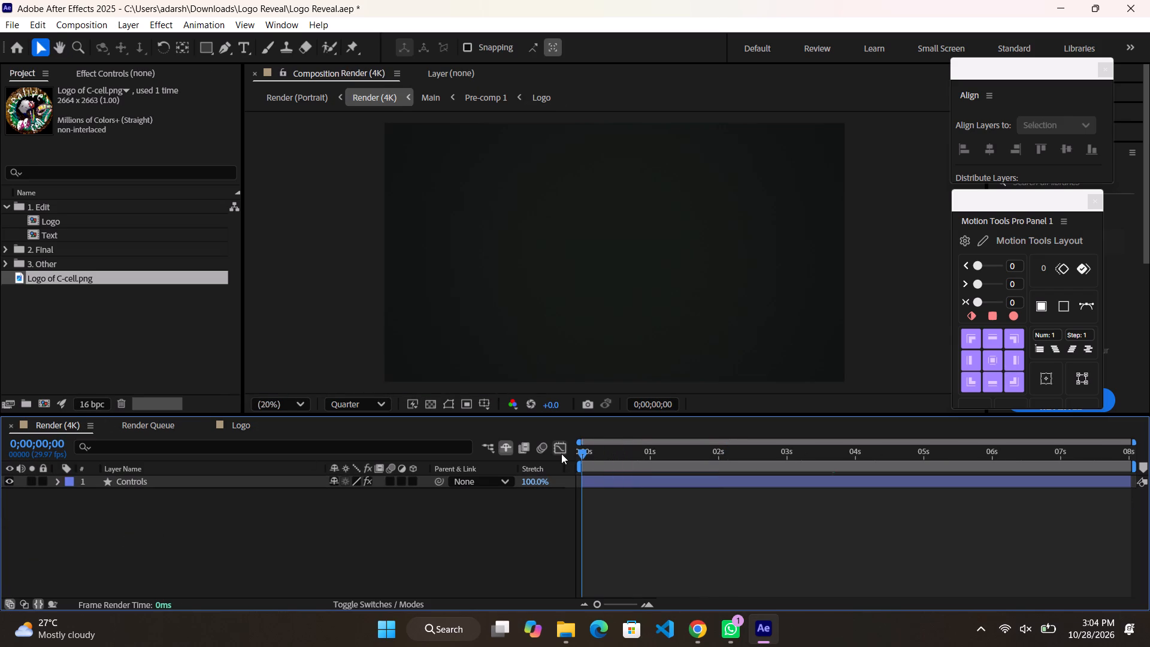
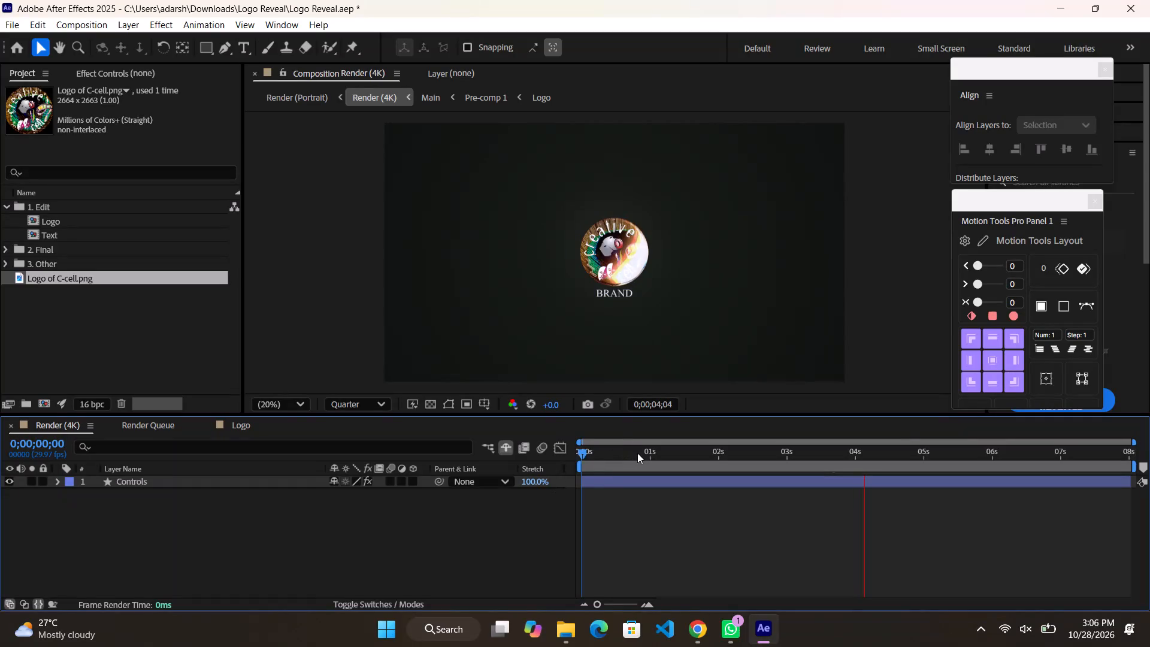
# Replay the Render (4K) composition from its start and scrub through the first four seconds to examine the logo reveal.
pyautogui.moveTo(634, 453); pyautogui.dragTo(545, 454)
pyautogui.press('space')
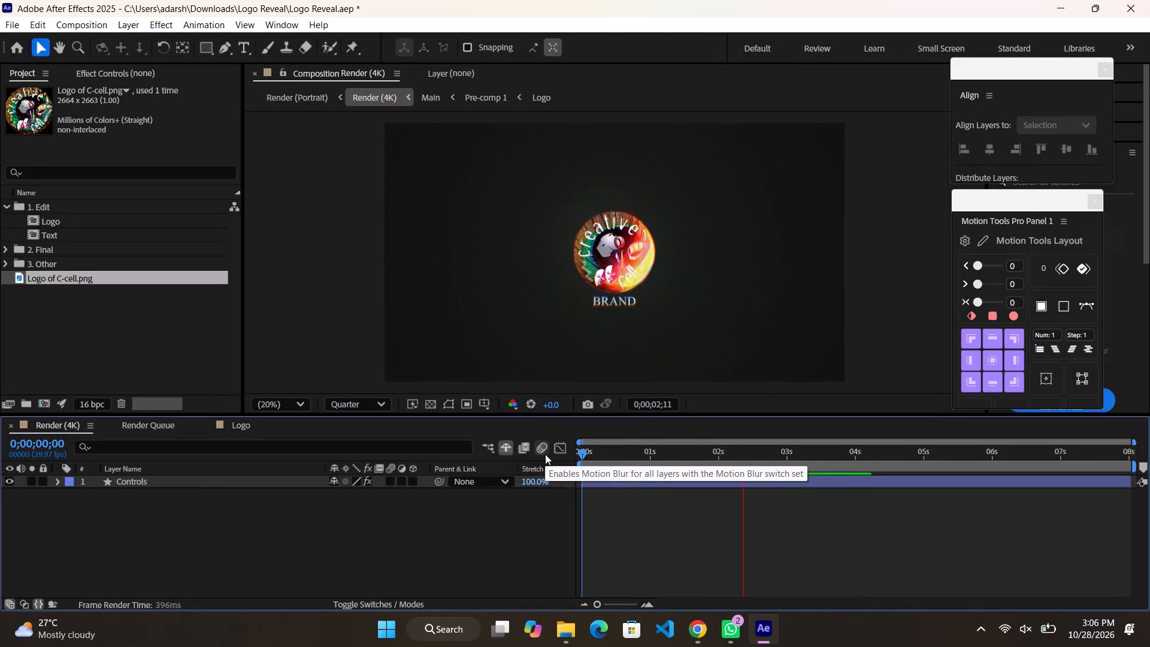
pyautogui.moveTo(648, 442); pyautogui.dragTo(663, 450)
pyautogui.moveTo(662, 450); pyautogui.dragTo(679, 449)
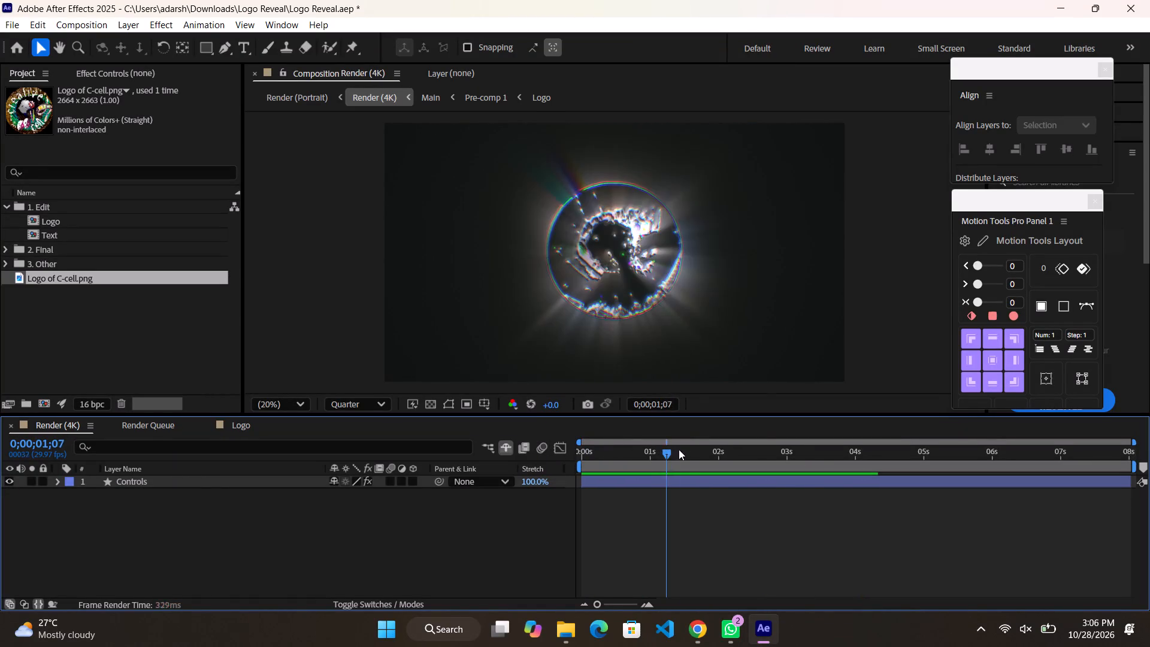
pyautogui.moveTo(679, 449); pyautogui.dragTo(733, 442)
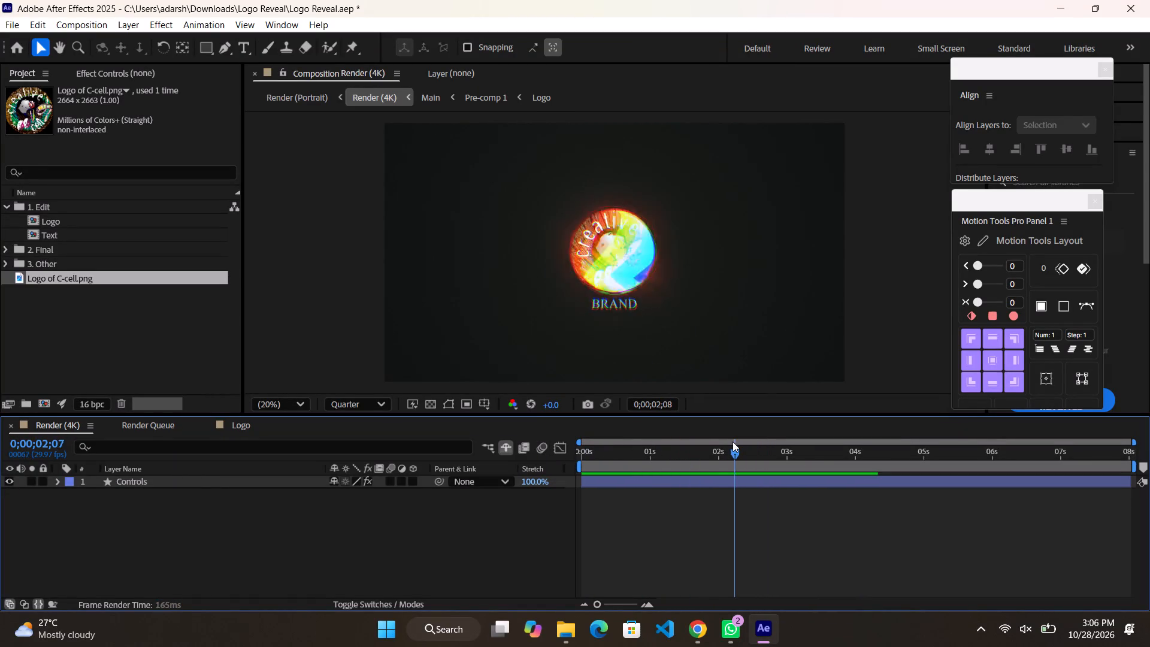
pyautogui.moveTo(733, 442); pyautogui.dragTo(776, 437)
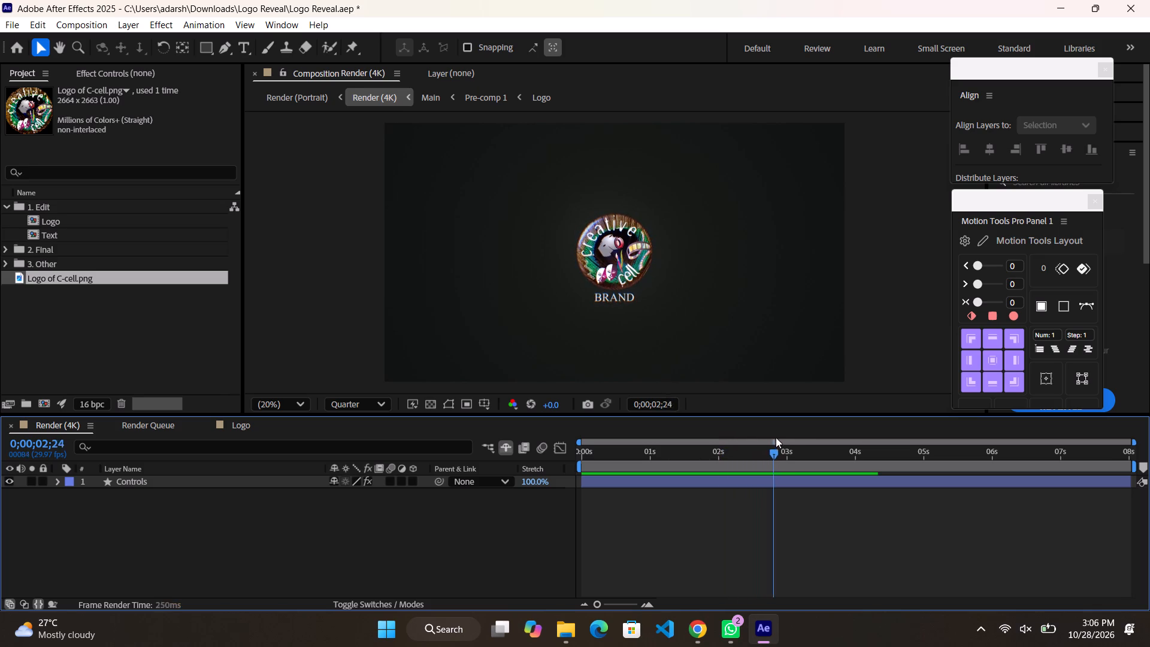
pyautogui.moveTo(776, 437); pyautogui.dragTo(809, 448)
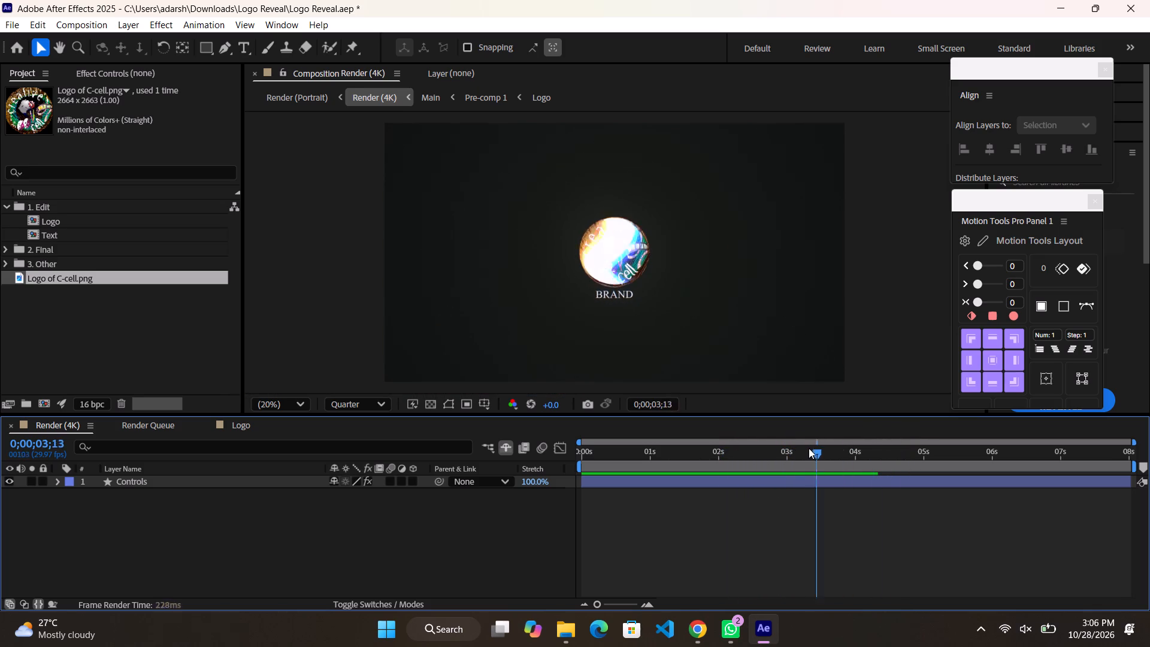
pyautogui.moveTo(809, 448); pyautogui.dragTo(707, 472)
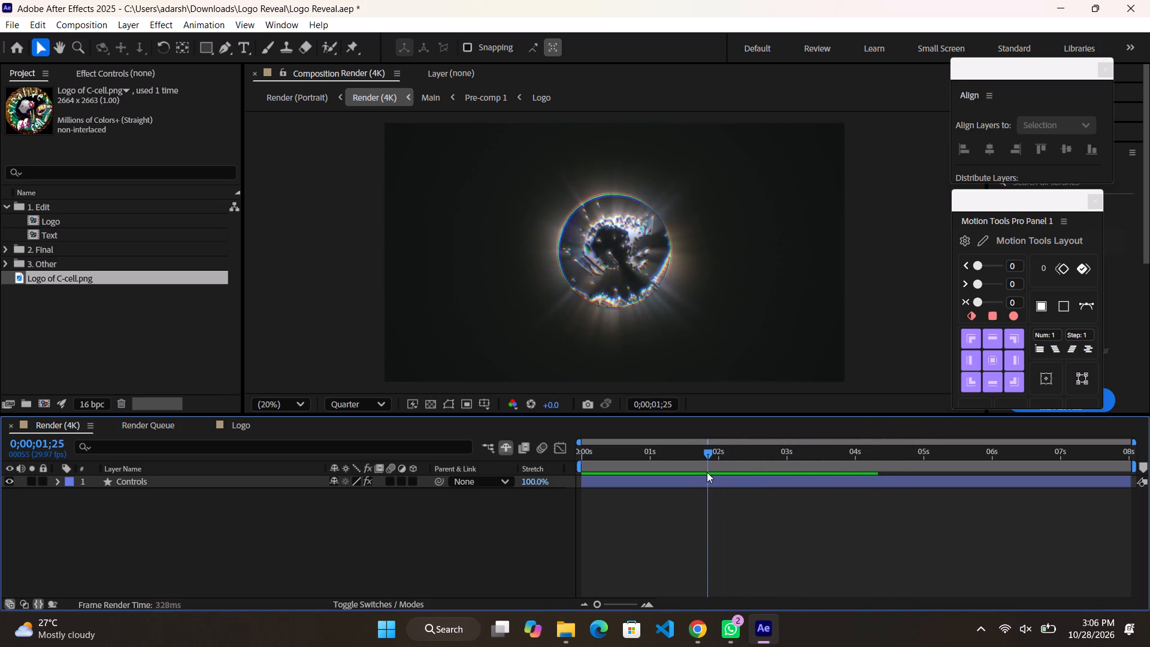
pyautogui.moveTo(707, 472); pyautogui.dragTo(695, 475)
pyautogui.press('space')
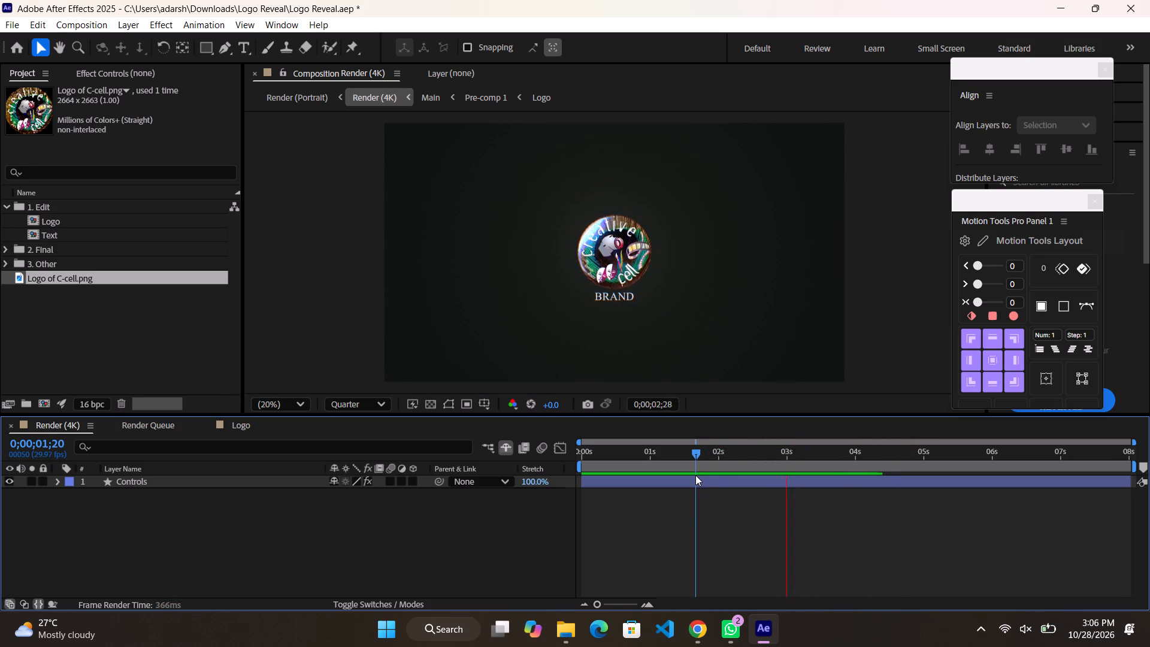
pyautogui.click(695, 475)
pyautogui.press('space')
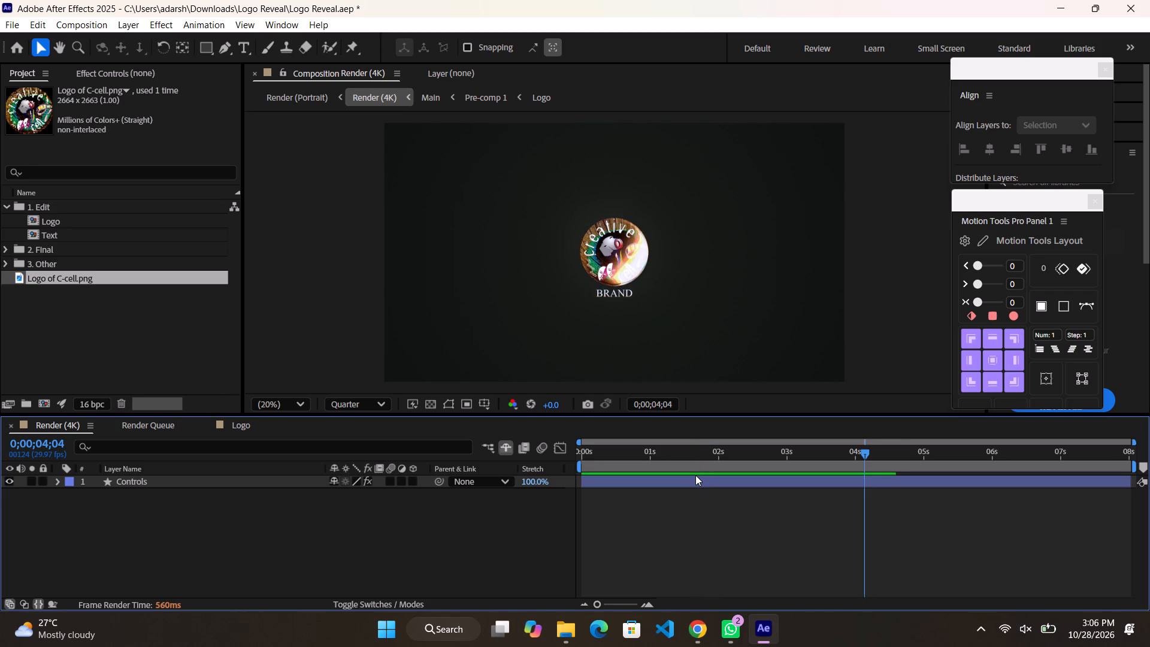
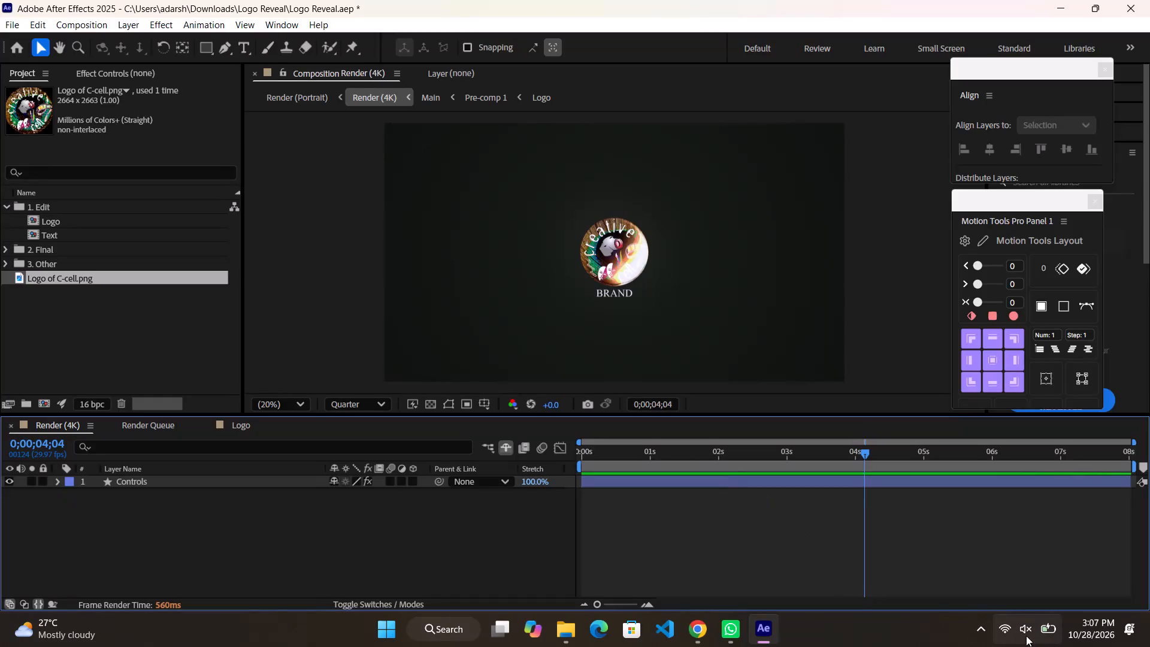
# Unmute the system sound and adjust its volume level.
pyautogui.click(1026, 636)
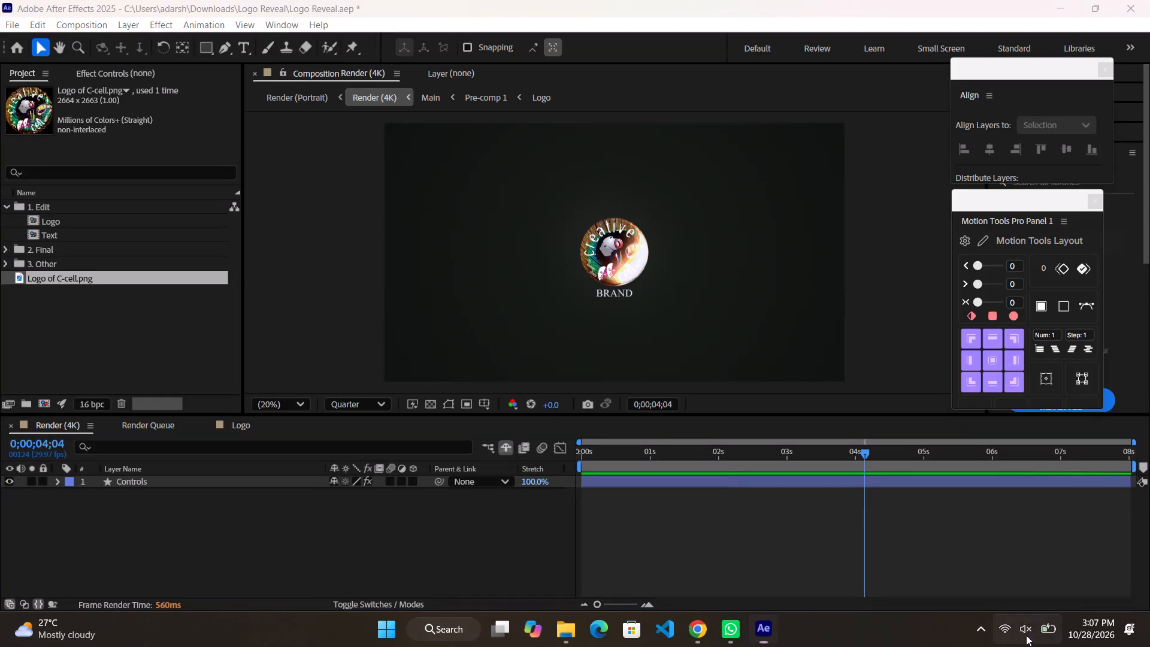
pyautogui.moveTo(1026, 533); pyautogui.dragTo(985, 539)
pyautogui.moveTo(1063, 499); pyautogui.dragTo(1117, 504)
pyautogui.click(952, 539)
pyautogui.click(1024, 643)
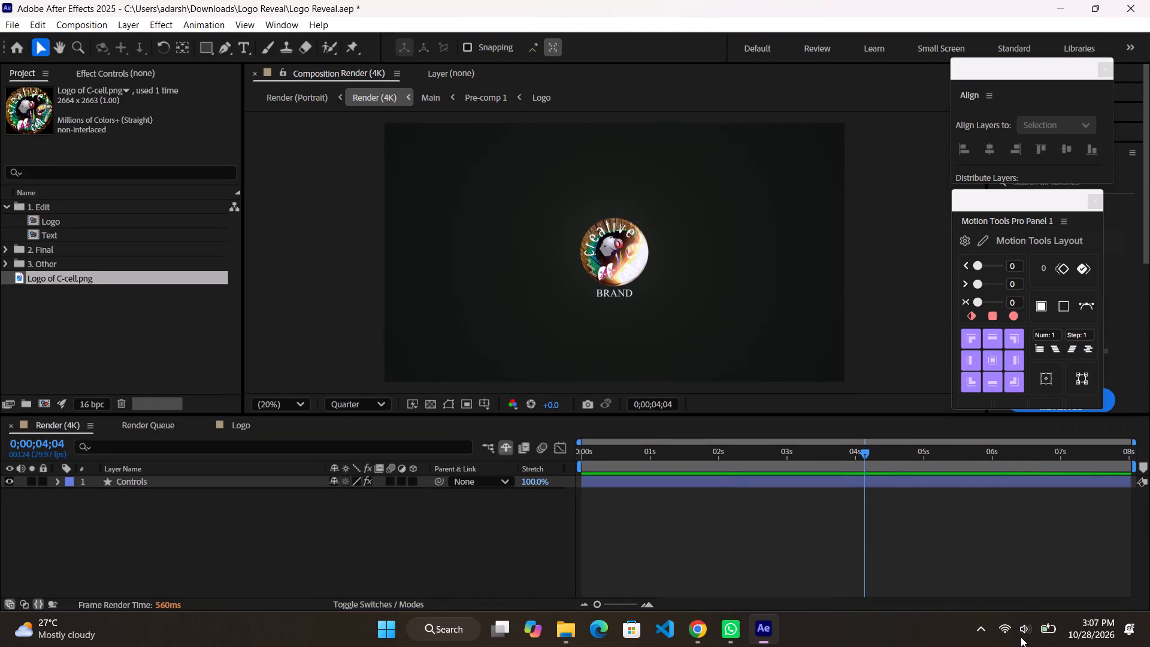
# Scrub back and forth through the first three seconds of Render (4K) to examine the transition into the finished logo.
pyautogui.click(776, 443)
pyautogui.click(779, 450)
pyautogui.moveTo(779, 450); pyautogui.dragTo(724, 444)
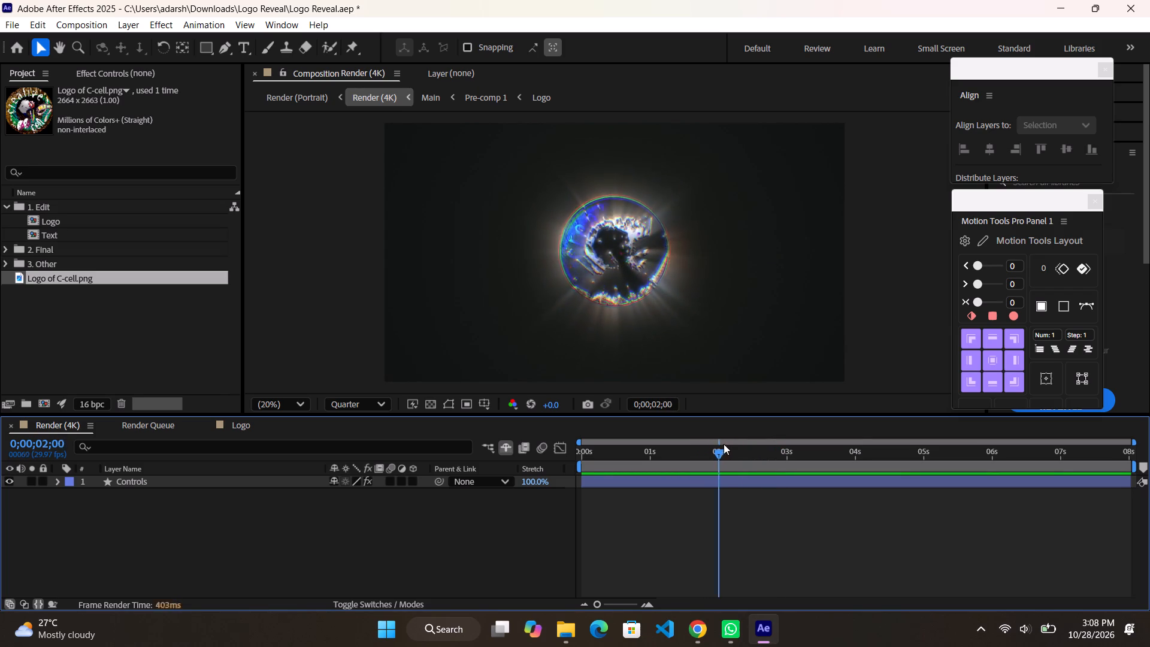
pyautogui.moveTo(724, 444); pyautogui.dragTo(585, 443)
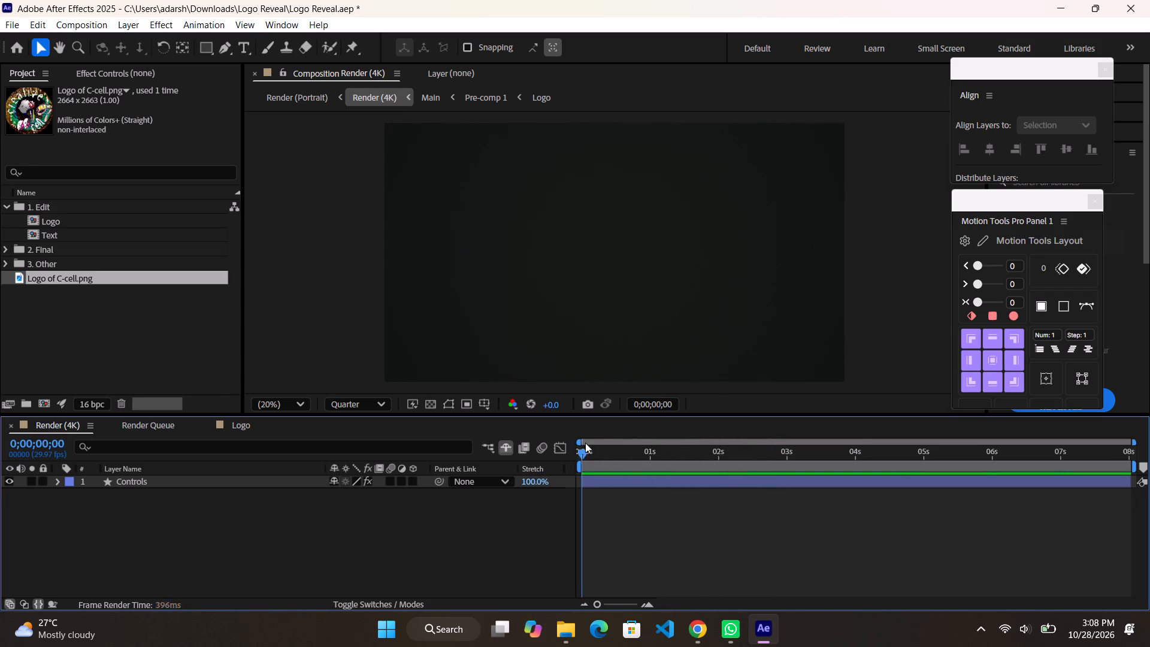
pyautogui.moveTo(585, 443); pyautogui.dragTo(735, 442)
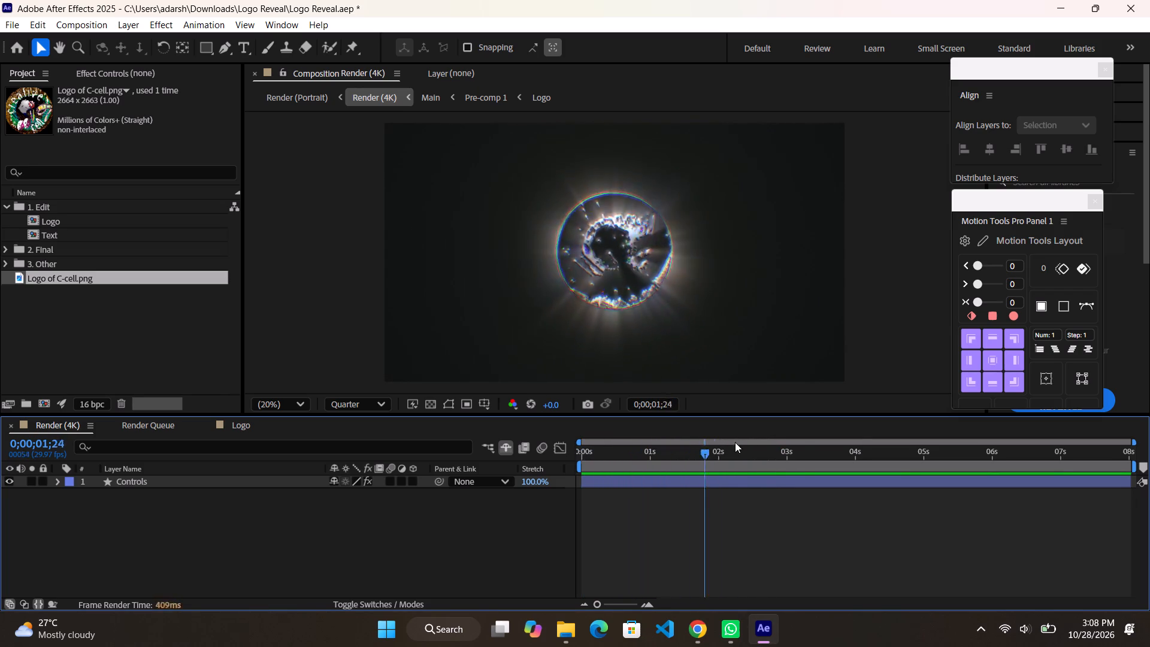
pyautogui.moveTo(735, 442); pyautogui.dragTo(773, 451)
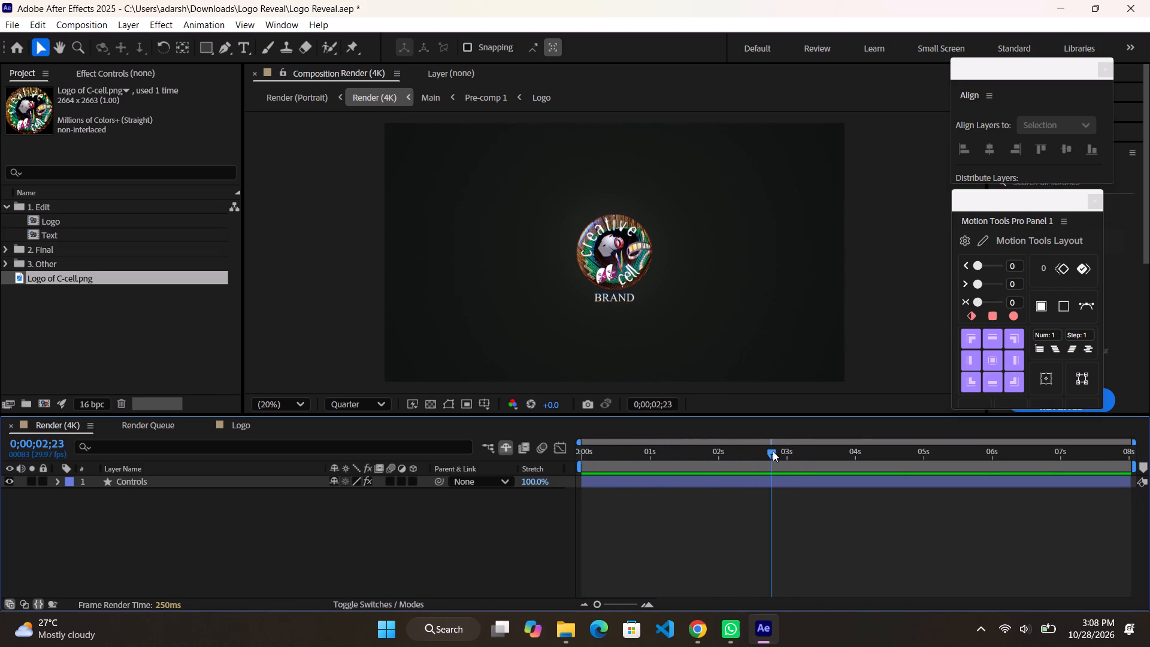
pyautogui.moveTo(773, 451); pyautogui.dragTo(709, 449)
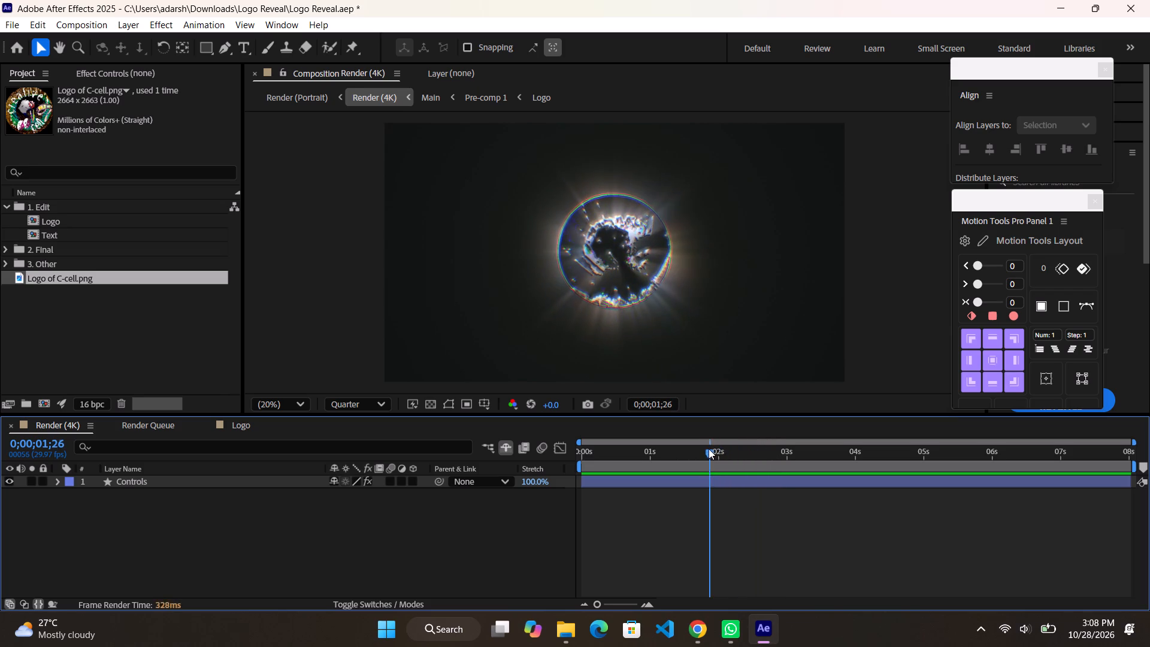
pyautogui.moveTo(709, 449); pyautogui.dragTo(731, 436)
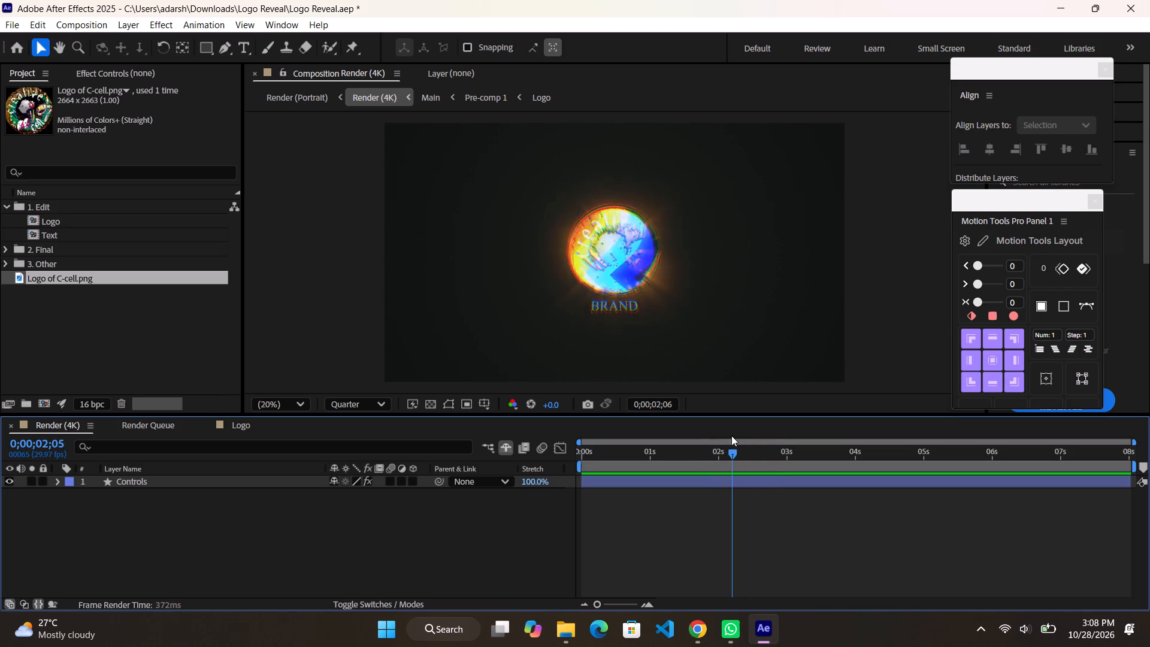
pyautogui.moveTo(731, 436); pyautogui.dragTo(709, 441)
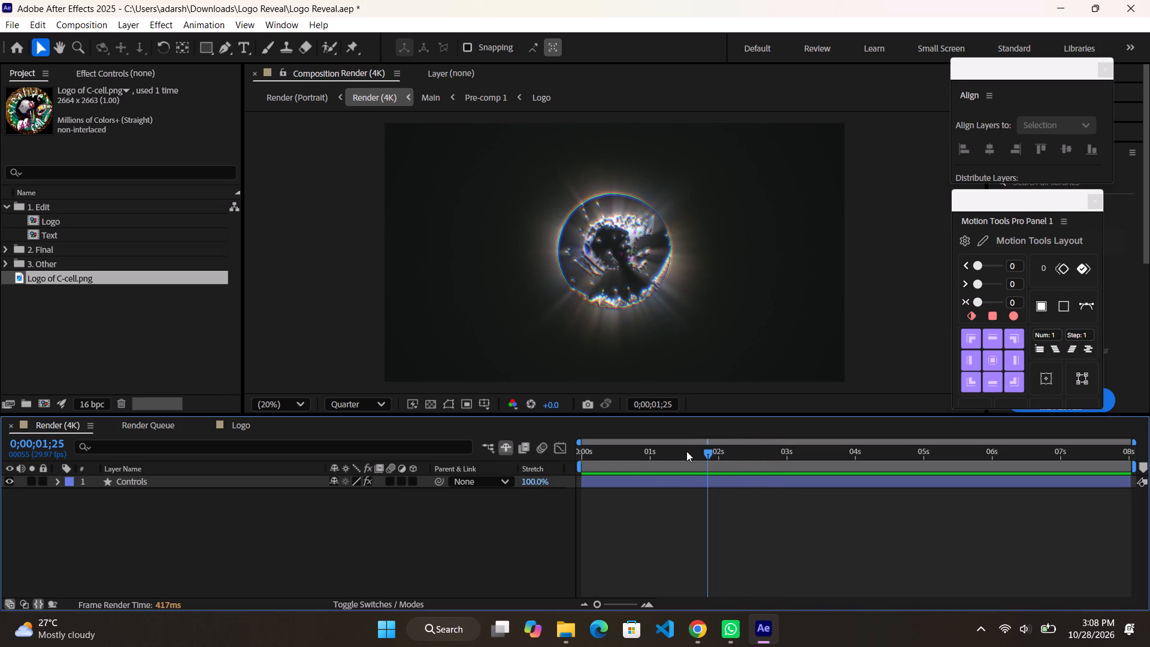
# Play the reveal from about 0;00;01;16 and from the start, checking the transition around the two-second mark.
pyautogui.click(686, 451)
pyautogui.press('space')
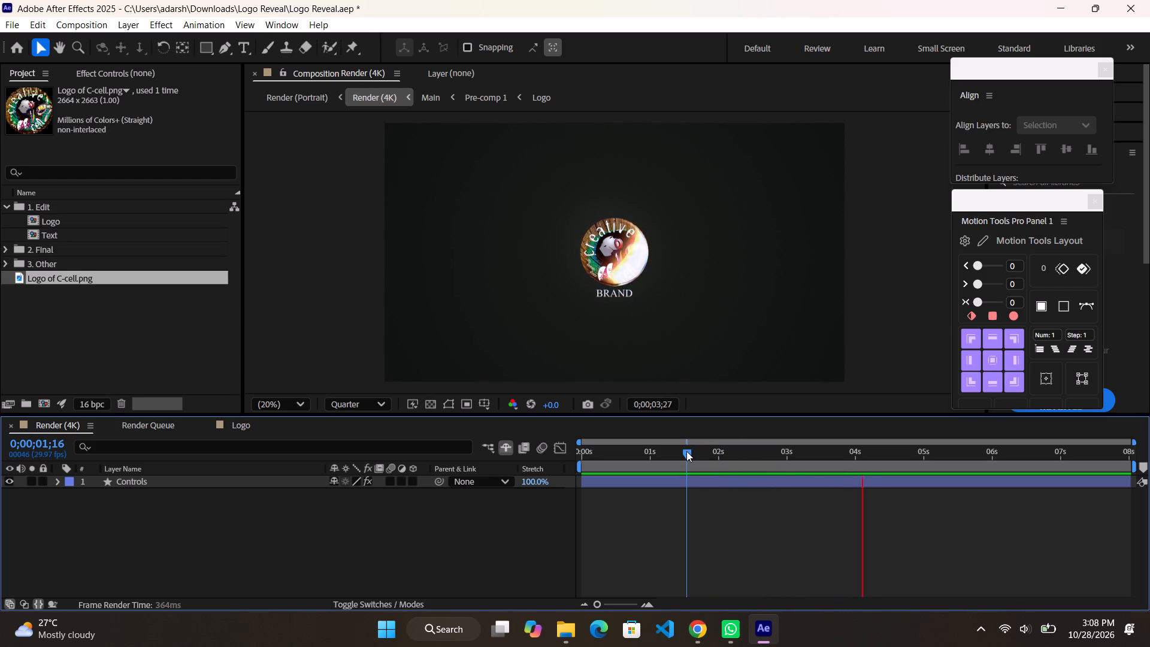
pyautogui.press('space')
pyautogui.click(686, 451)
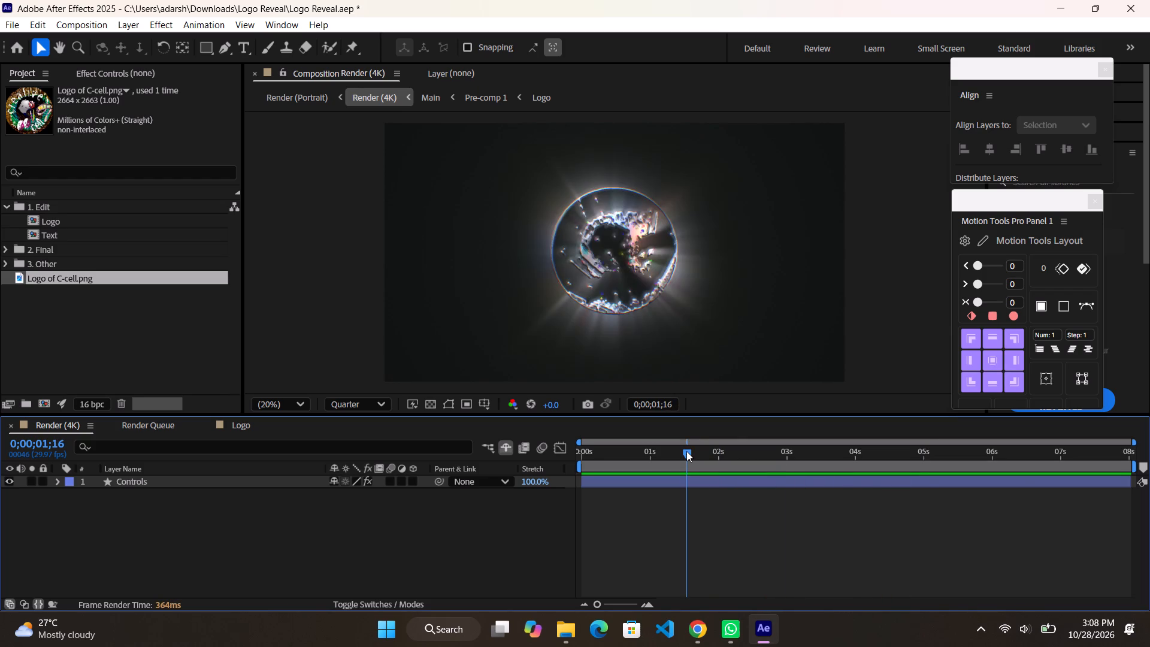
pyautogui.press('space')
pyautogui.press('space')
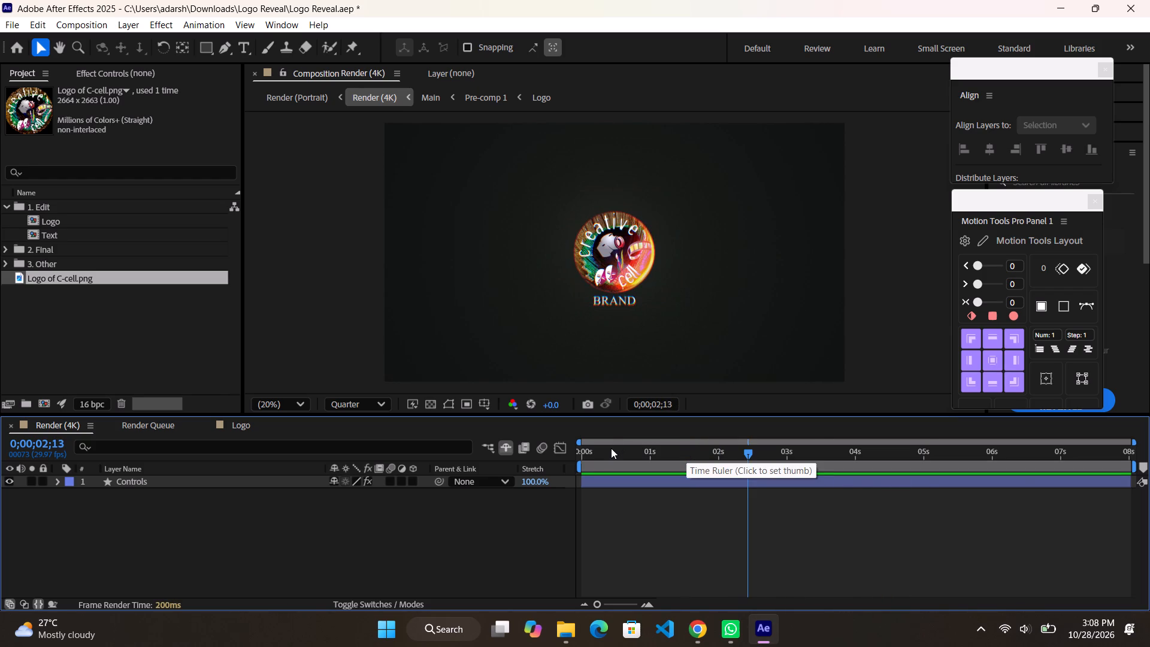
pyautogui.moveTo(611, 448); pyautogui.dragTo(575, 456)
pyautogui.press('space')
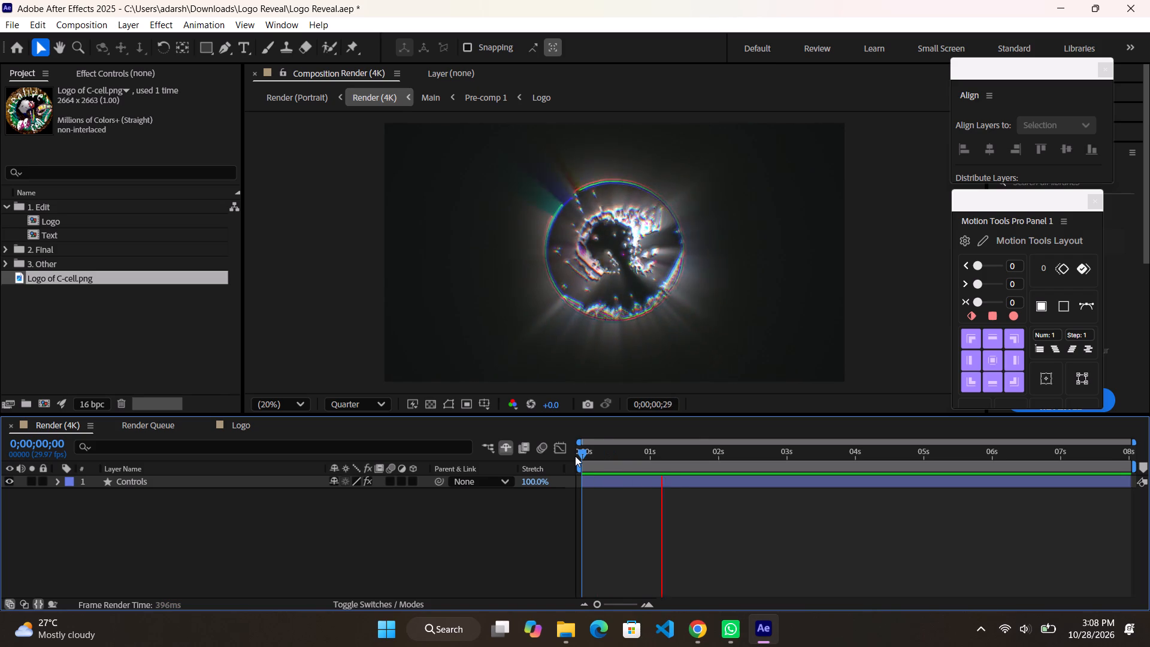
pyautogui.press('space')
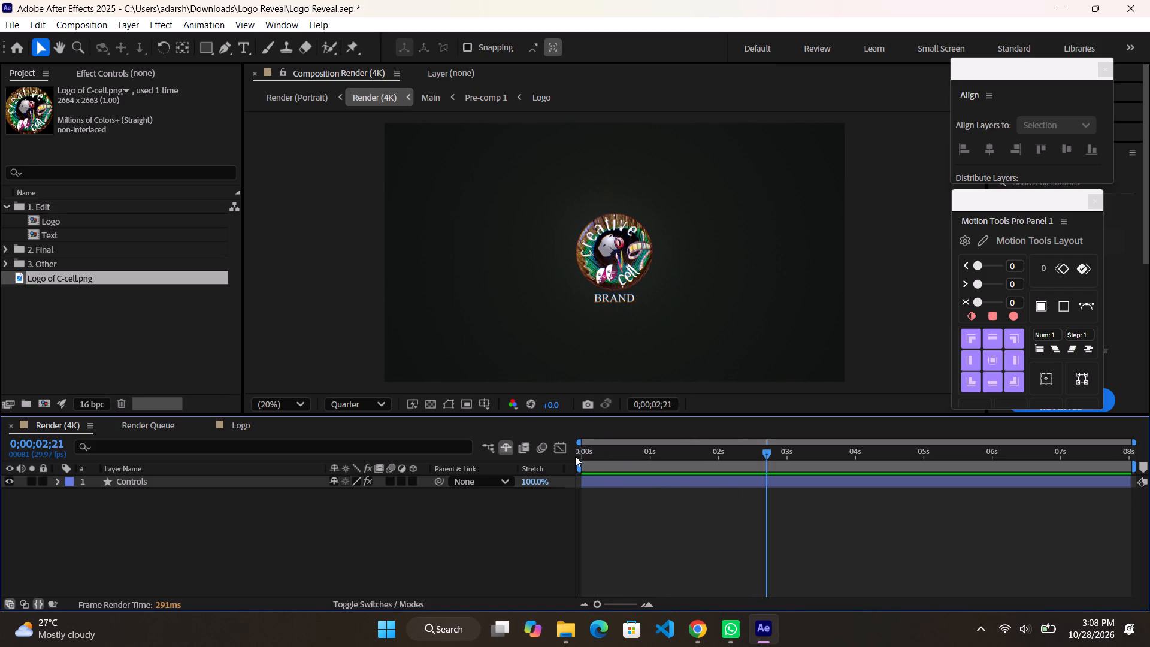
pyautogui.moveTo(727, 450); pyautogui.dragTo(713, 453)
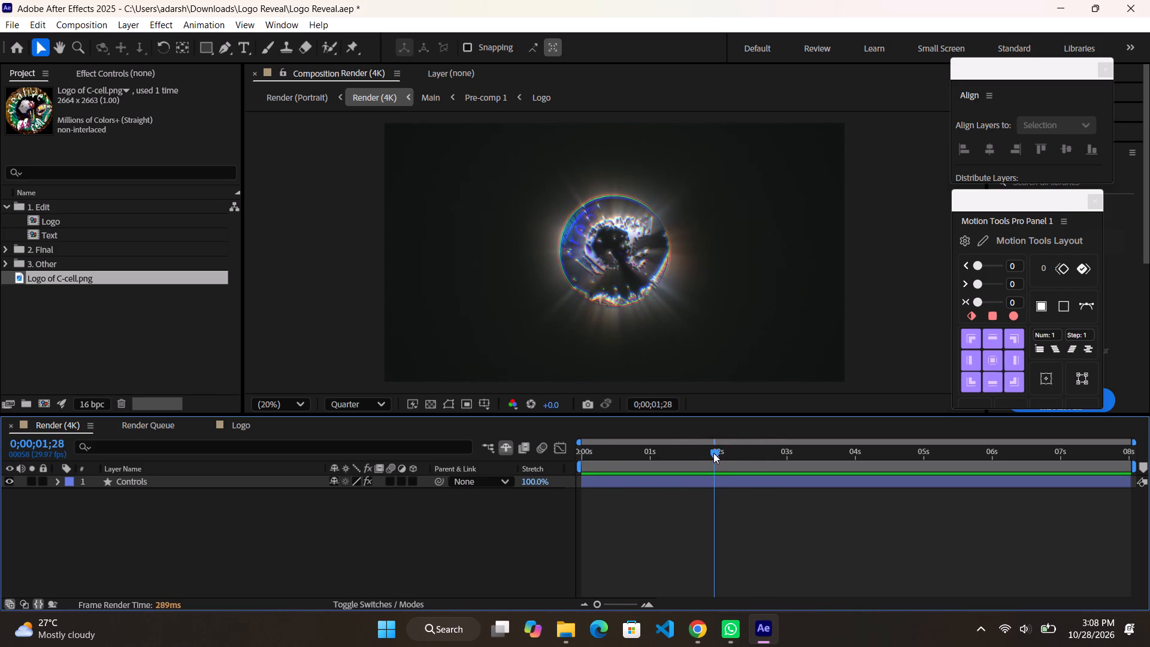
pyautogui.moveTo(713, 453); pyautogui.dragTo(713, 455)
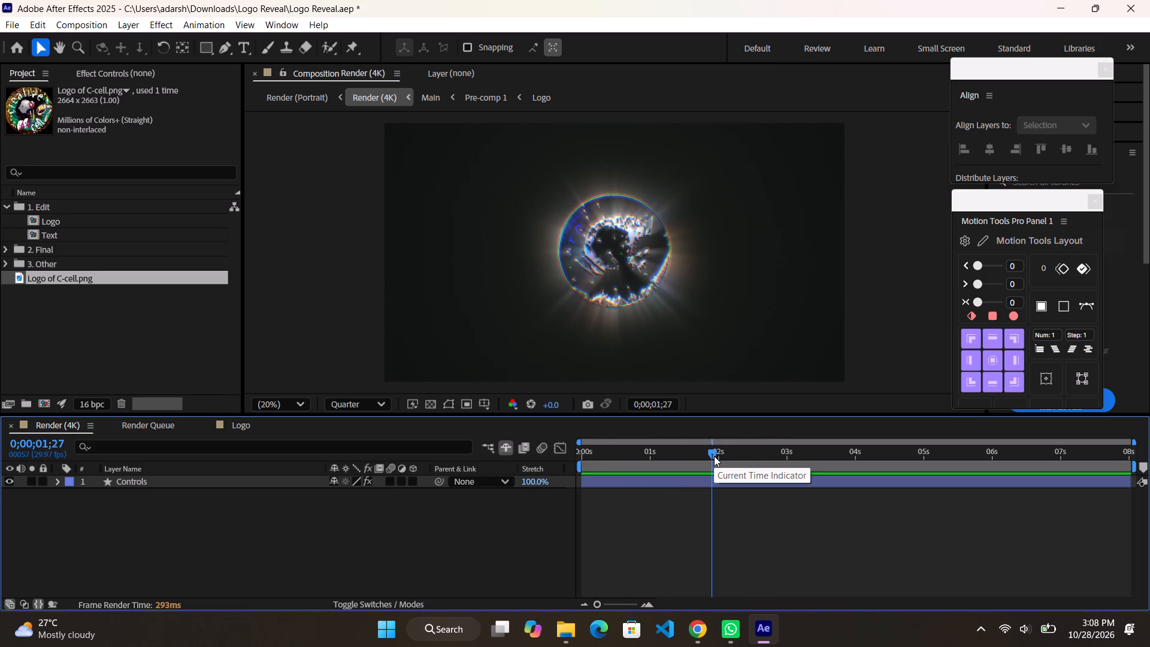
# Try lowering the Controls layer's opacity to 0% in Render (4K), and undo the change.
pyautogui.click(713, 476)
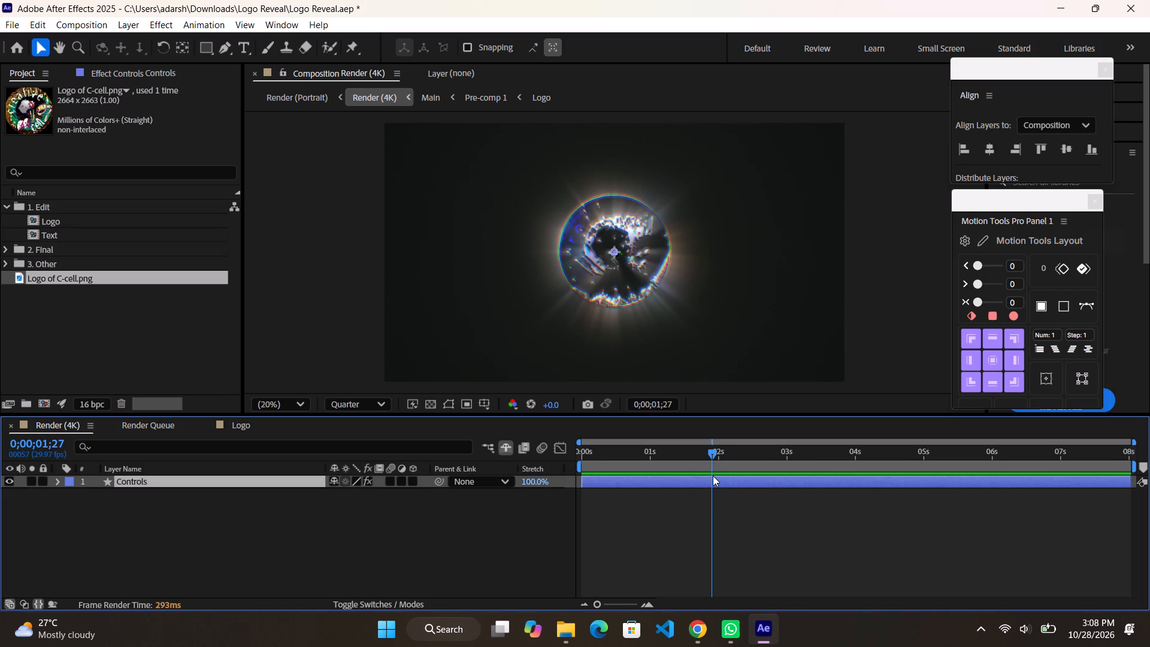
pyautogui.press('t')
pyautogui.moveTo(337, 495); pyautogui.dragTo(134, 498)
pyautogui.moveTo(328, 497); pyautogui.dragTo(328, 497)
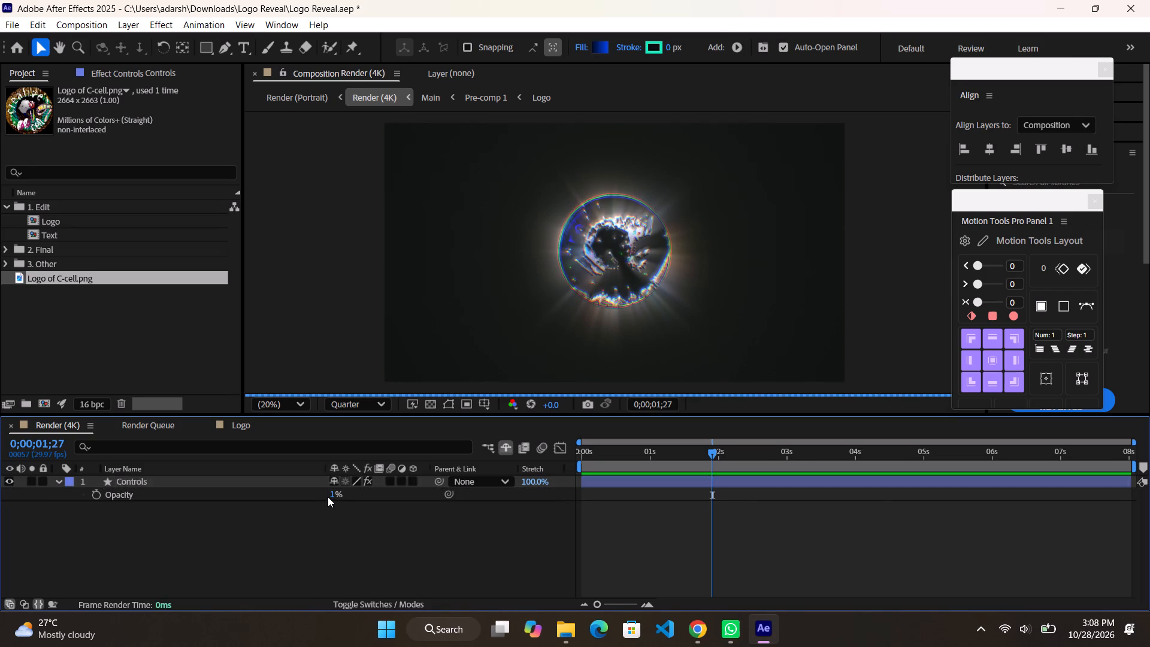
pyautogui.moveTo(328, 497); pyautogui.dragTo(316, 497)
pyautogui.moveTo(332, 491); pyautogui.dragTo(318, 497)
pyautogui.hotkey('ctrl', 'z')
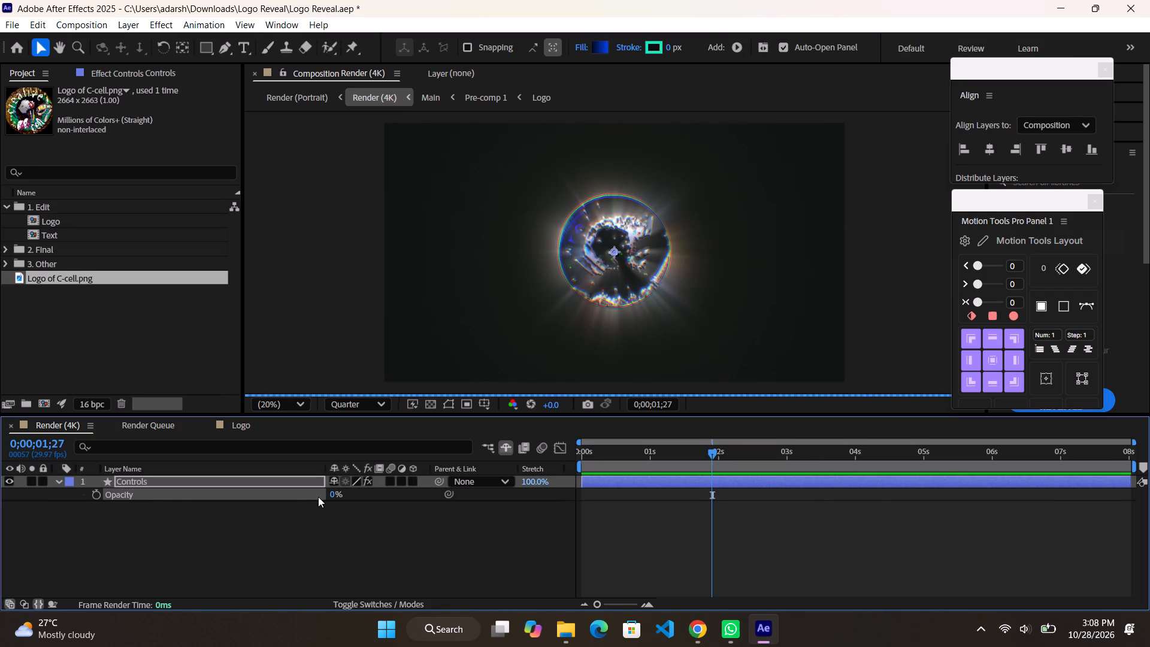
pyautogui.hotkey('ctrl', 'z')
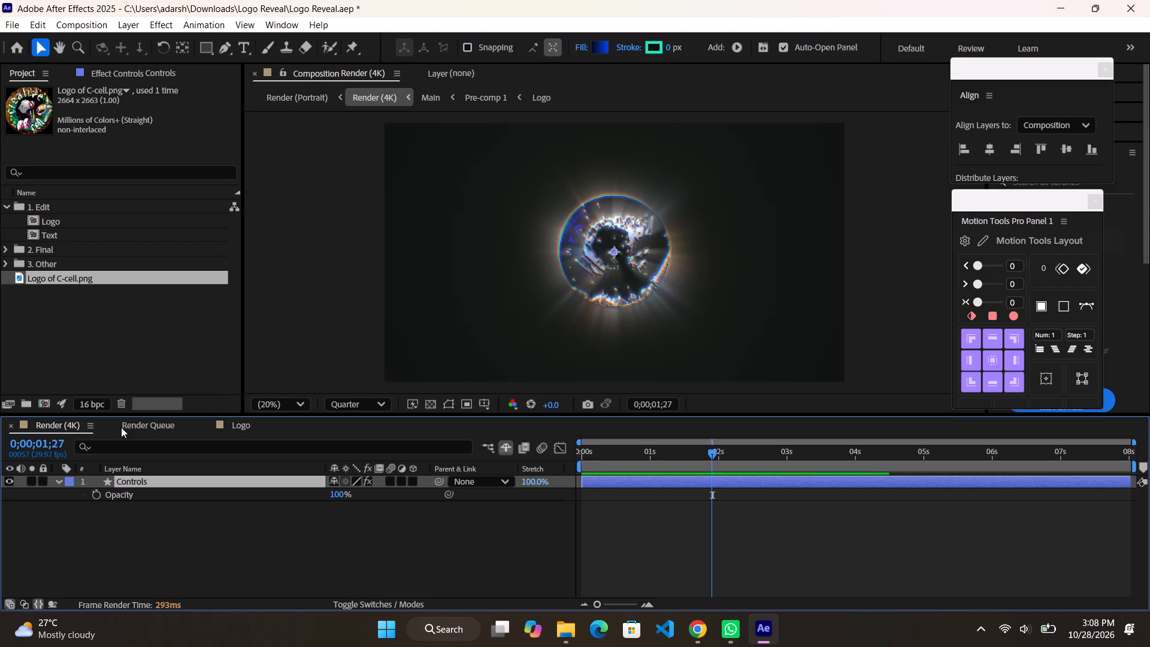
# In the Logo composition, add a 100% opacity keyframe to the Logo of C-cell.png layer and shift it slightly past 0;00;01;18.
pyautogui.click(52, 223)
pyautogui.click(52, 223)
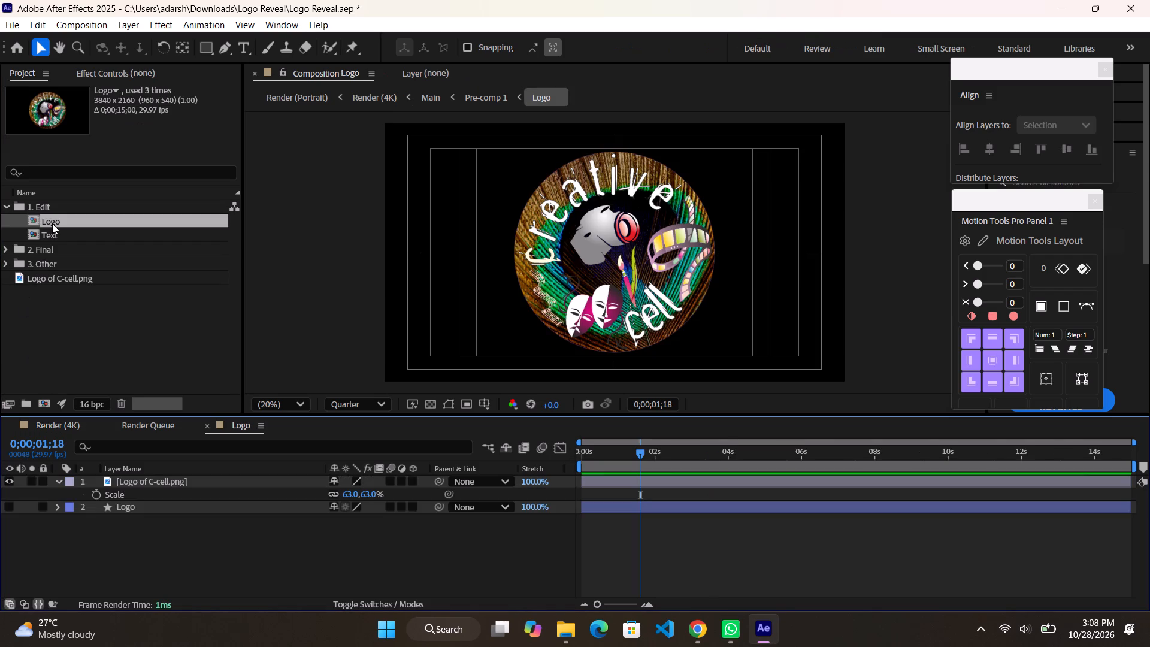
pyautogui.click(134, 482)
pyautogui.press('t')
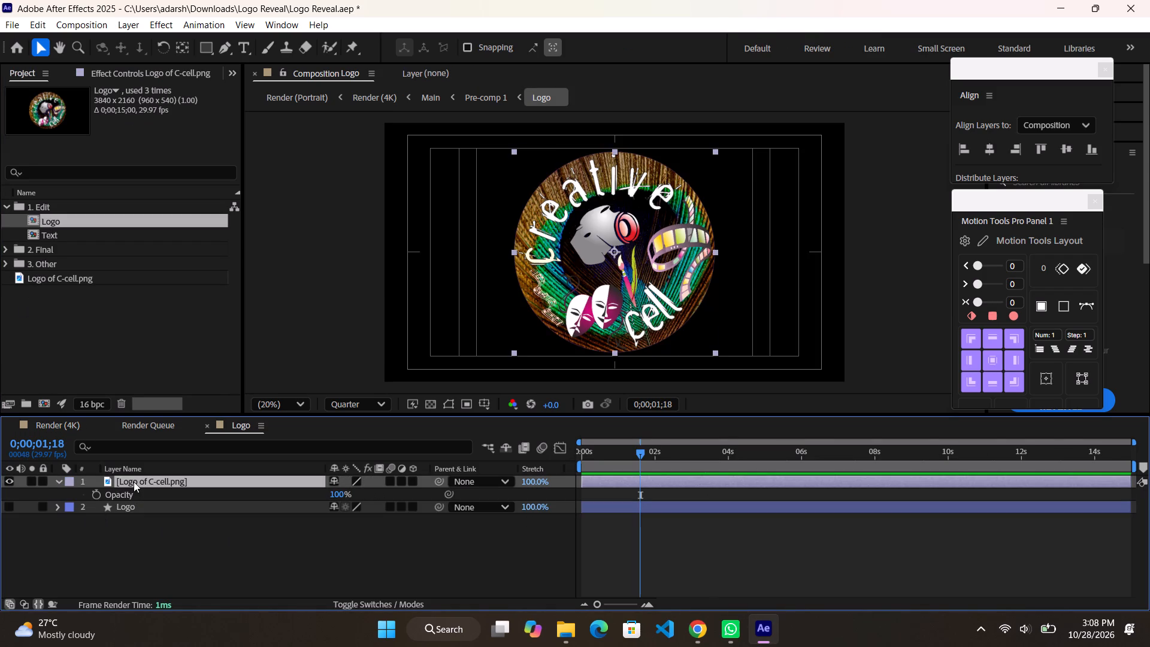
pyautogui.moveTo(341, 490); pyautogui.dragTo(289, 502)
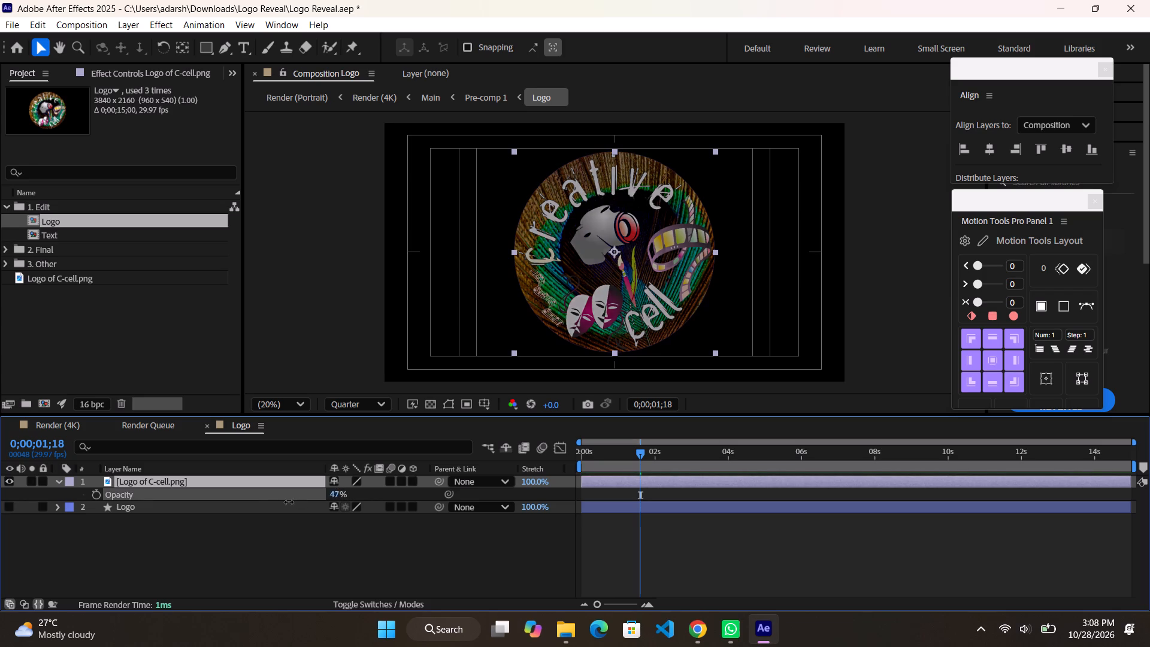
pyautogui.moveTo(289, 502); pyautogui.dragTo(409, 488)
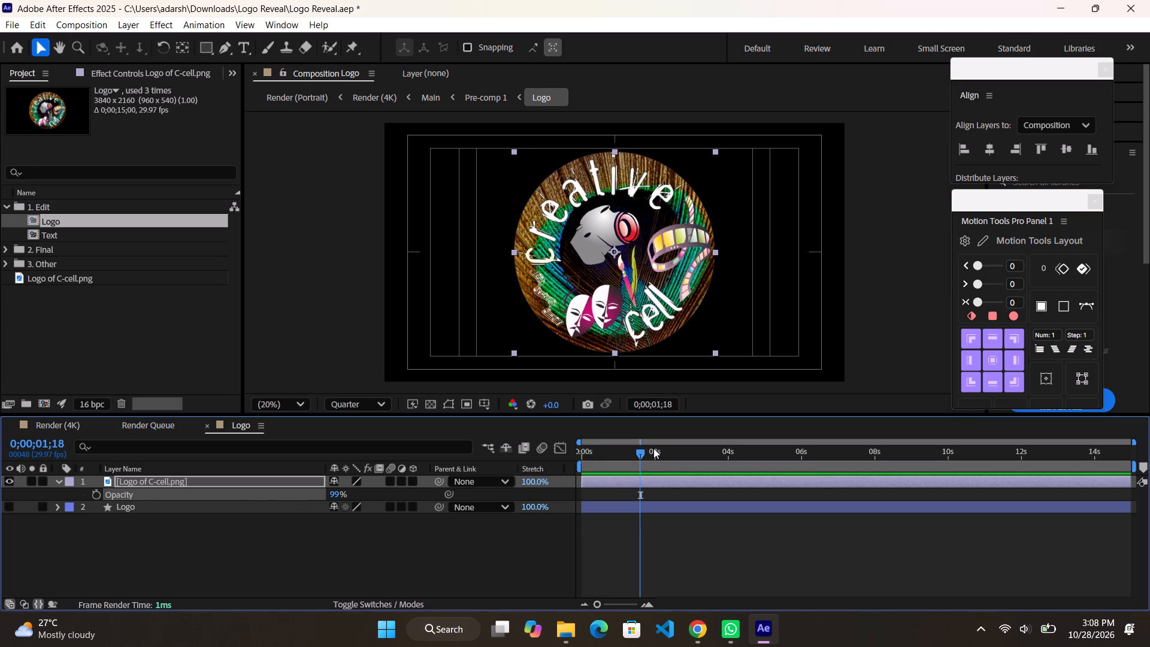
pyautogui.moveTo(337, 495); pyautogui.dragTo(346, 494)
pyautogui.click(98, 491)
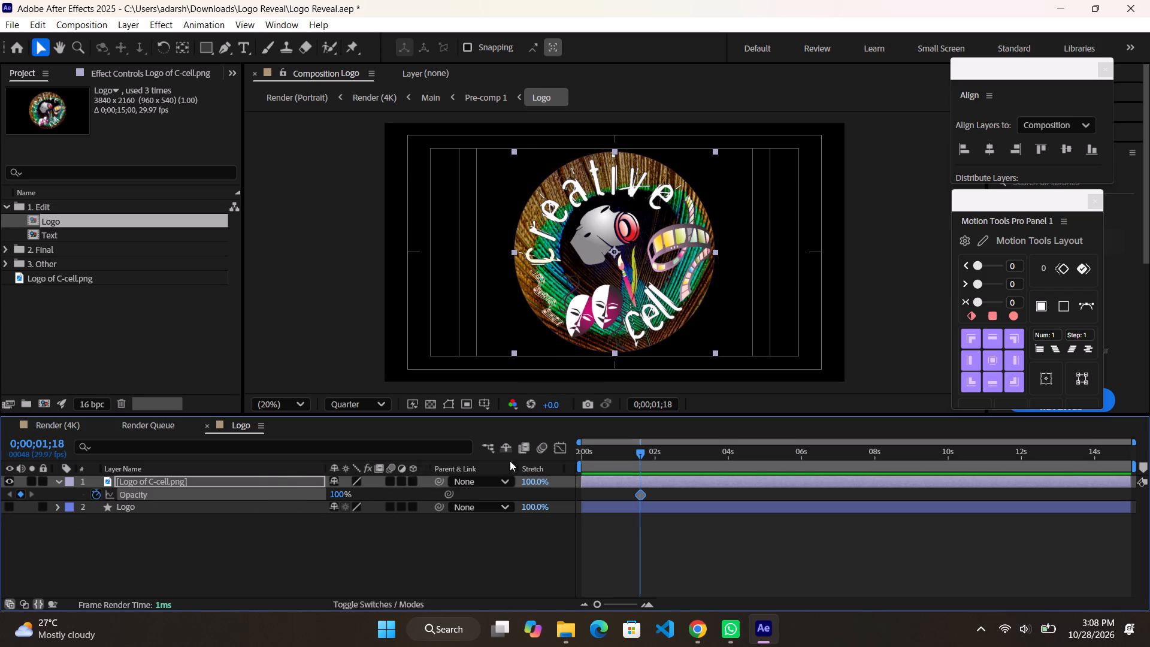
pyautogui.moveTo(644, 495); pyautogui.dragTo(650, 494)
pyautogui.click(640, 492)
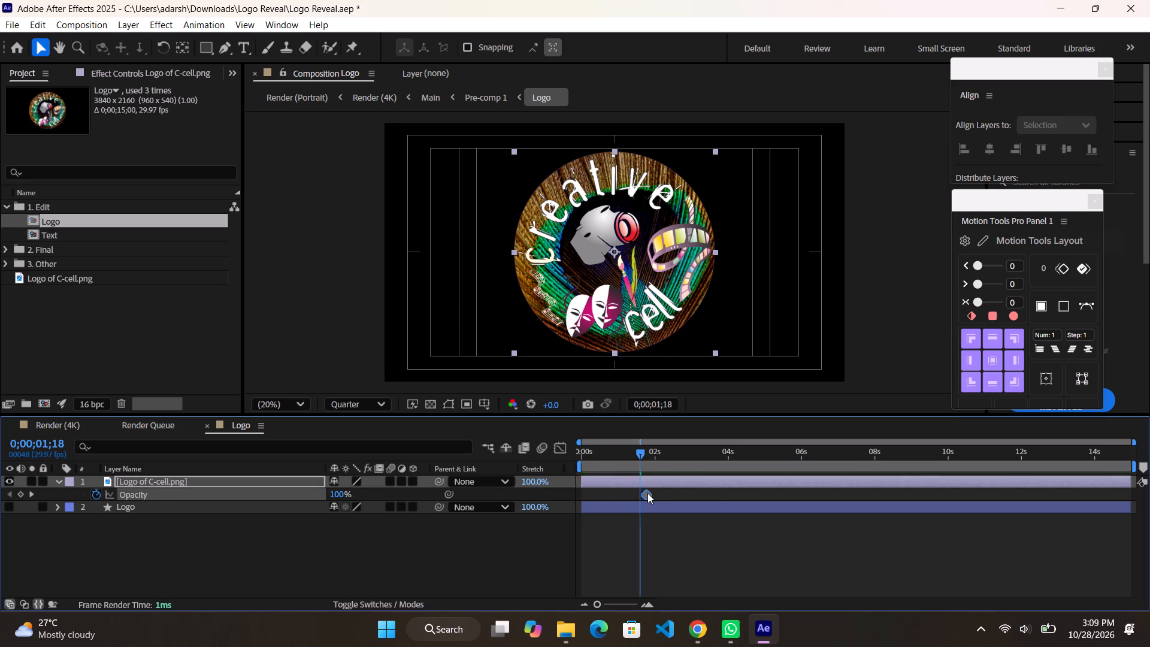
# Add a 0% opacity keyframe to the Logo of C-cell.png layer at 0;00;00;00.
pyautogui.moveTo(637, 455); pyautogui.dragTo(466, 456)
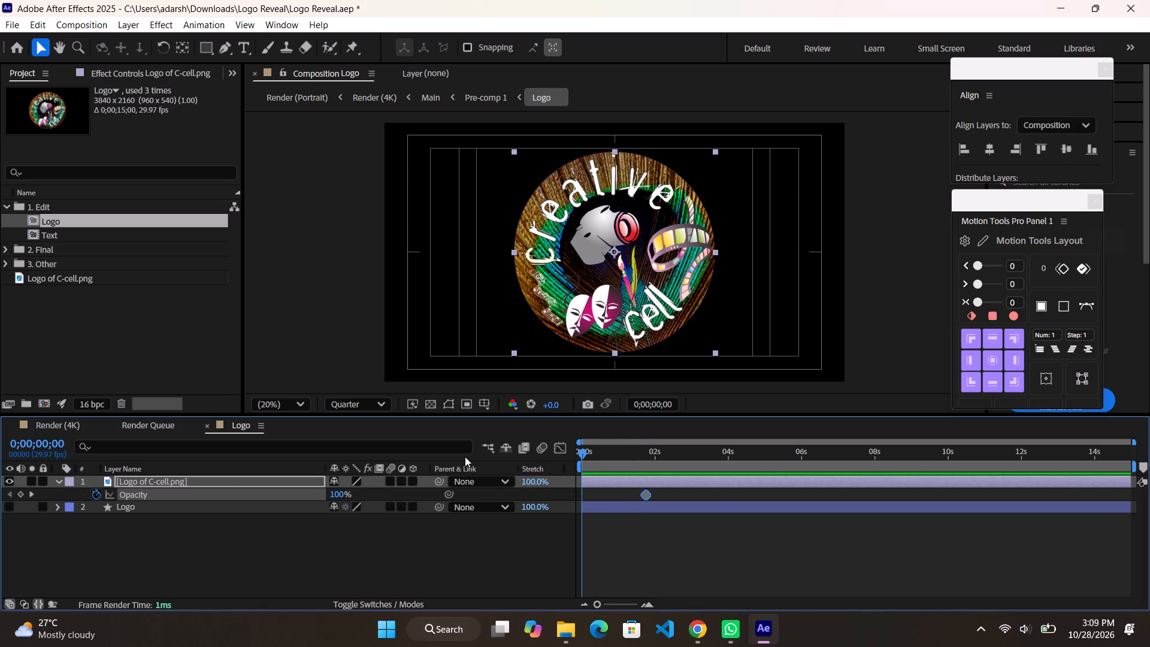
pyautogui.moveTo(338, 493); pyautogui.dragTo(62, 509)
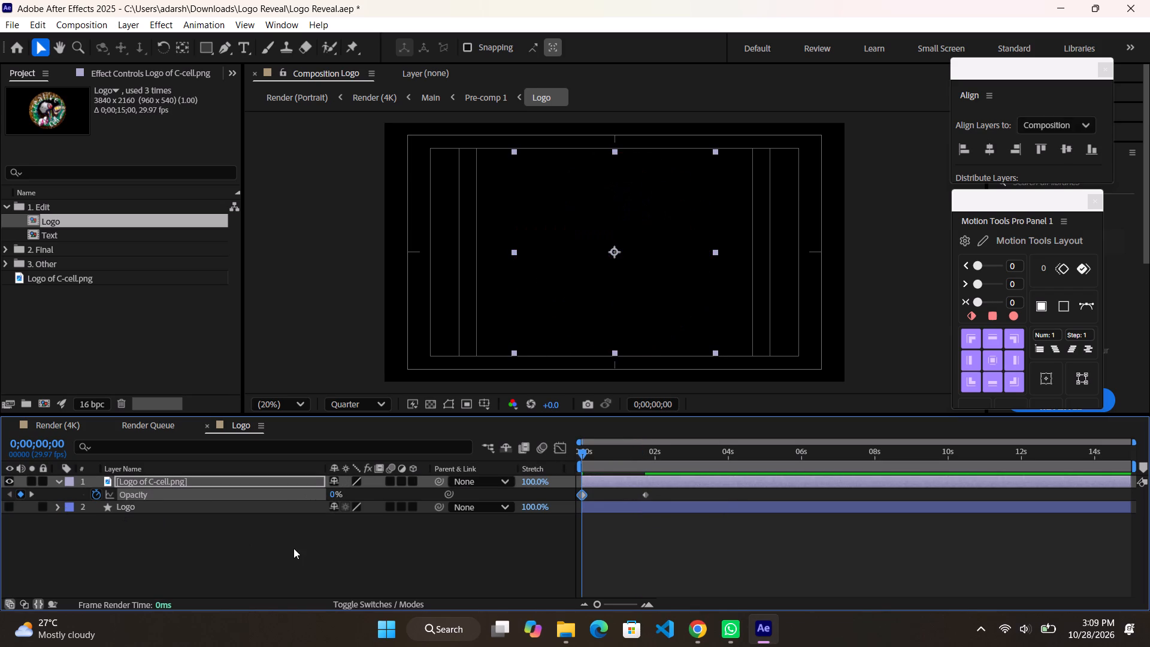
# Apply Easy Ease to both opacity keyframes and reshape their speed graph so the fade-in peaks sharply at the second keyframe.
pyautogui.moveTo(659, 496); pyautogui.dragTo(559, 504)
pyautogui.press('F9')
pyautogui.click(558, 451)
pyautogui.moveTo(728, 569); pyautogui.dragTo(589, 581)
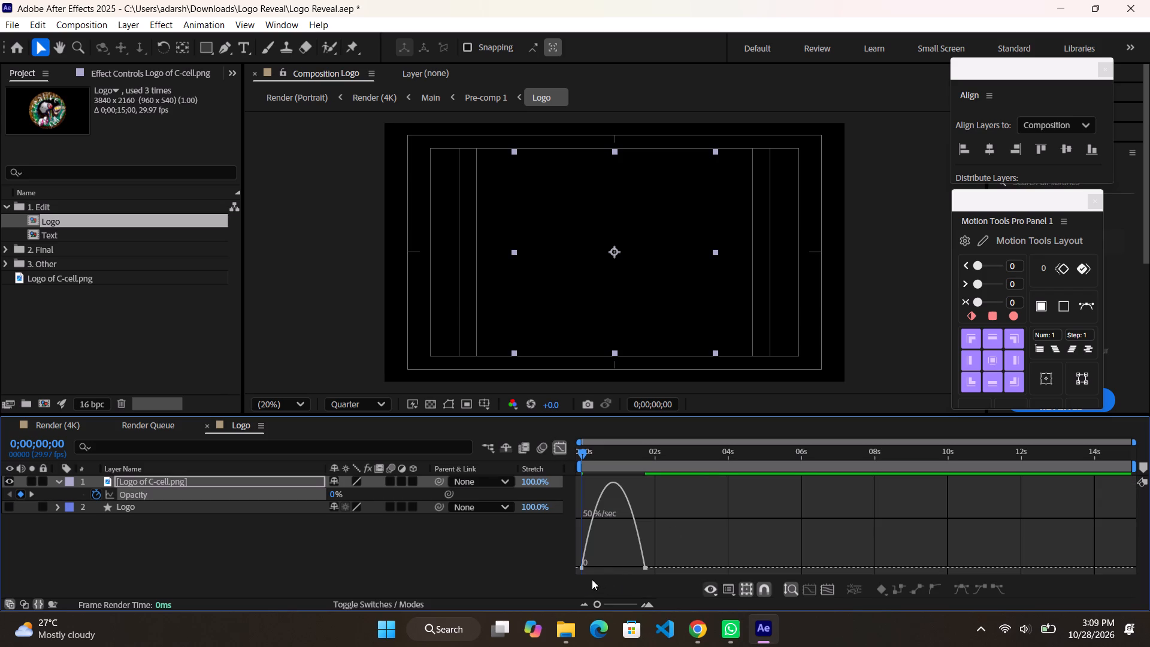
pyautogui.moveTo(695, 544); pyautogui.dragTo(596, 585)
pyautogui.moveTo(592, 567); pyautogui.dragTo(634, 570)
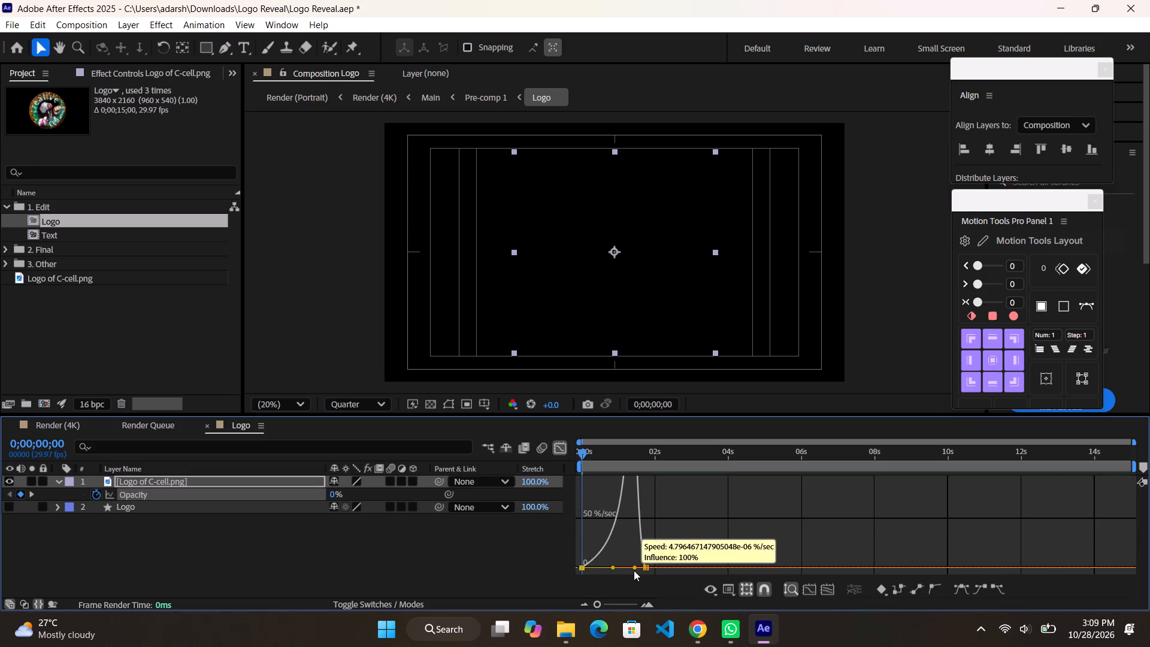
pyautogui.moveTo(634, 570); pyautogui.dragTo(635, 570)
pyautogui.moveTo(632, 567); pyautogui.dragTo(655, 569)
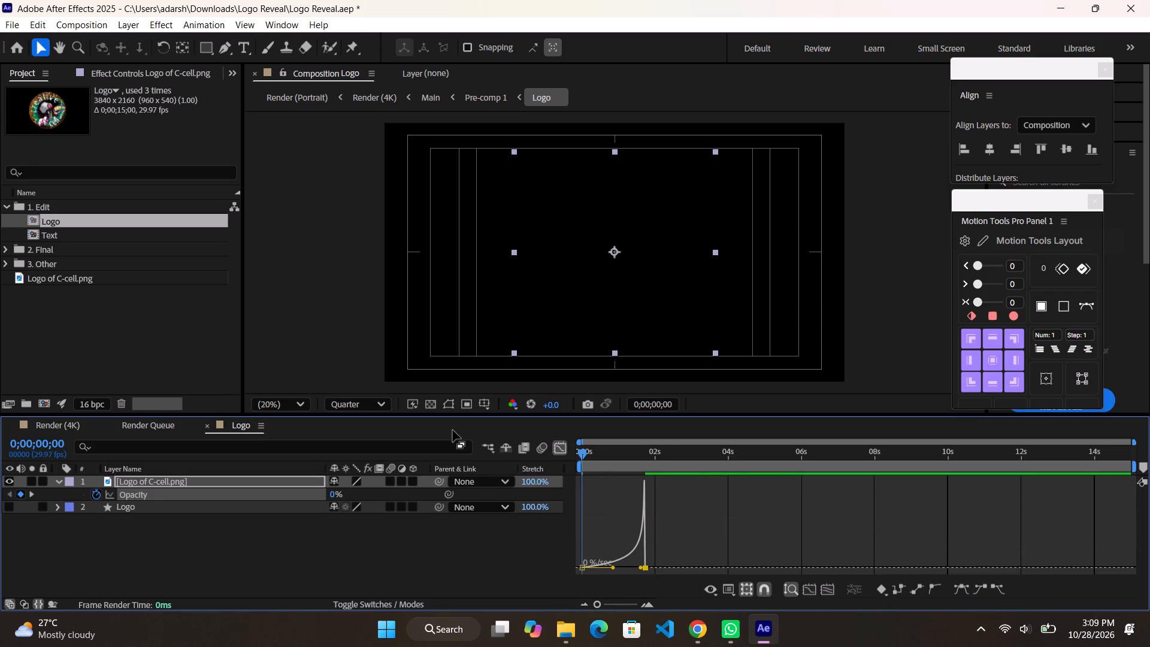
pyautogui.click(564, 449)
# Review the logo fade-in in the Render (4K) composition by scrubbing through the first three seconds and previewing from the start.
pyautogui.click(46, 422)
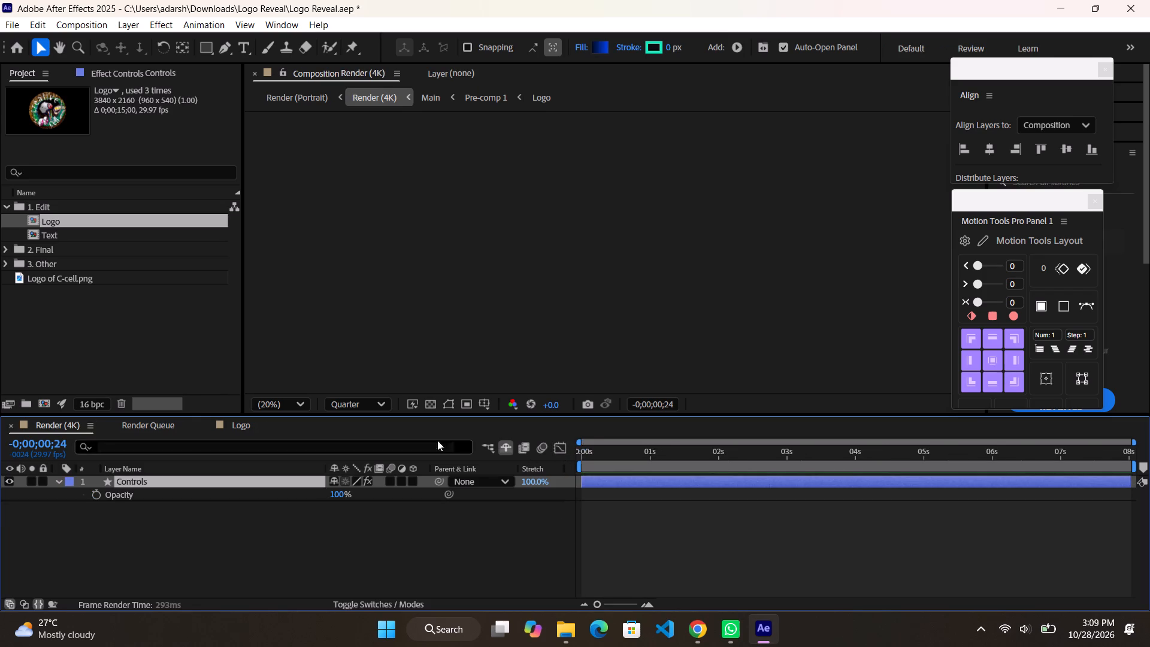
pyautogui.moveTo(597, 453); pyautogui.dragTo(644, 455)
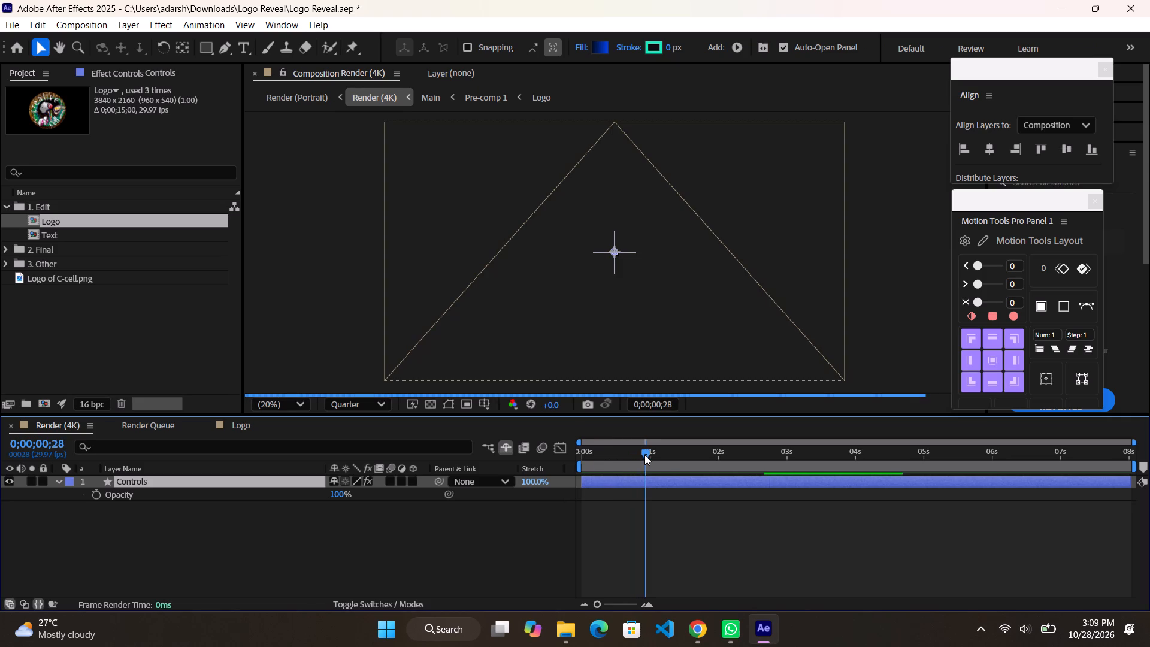
pyautogui.moveTo(644, 455); pyautogui.dragTo(697, 456)
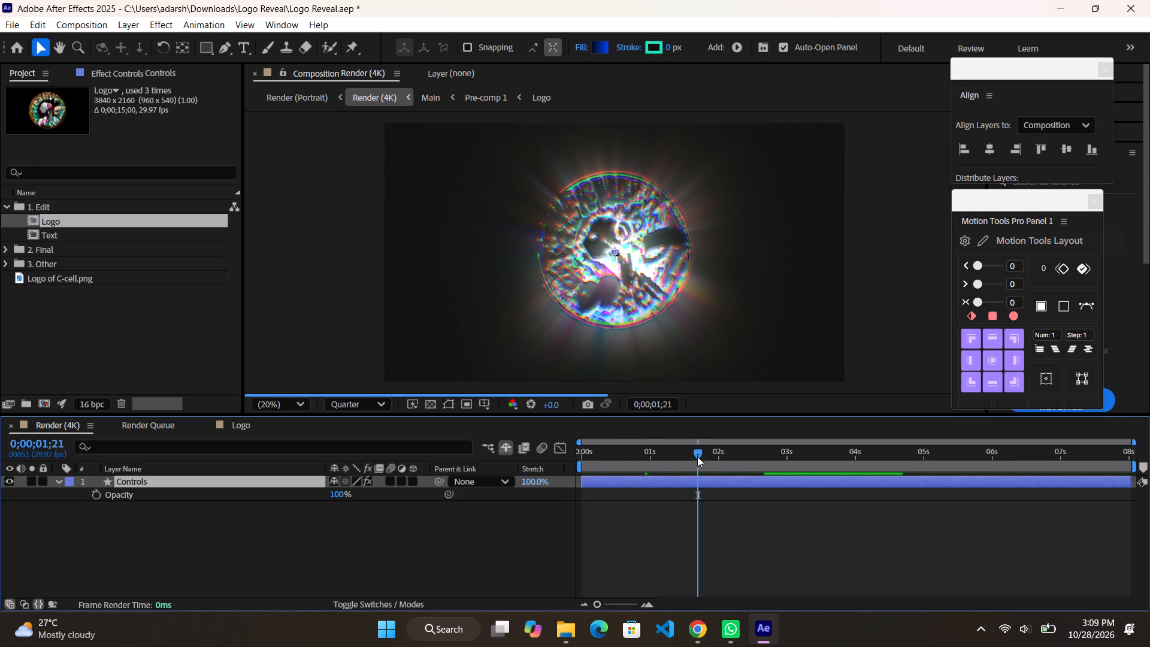
pyautogui.moveTo(697, 456); pyautogui.dragTo(759, 464)
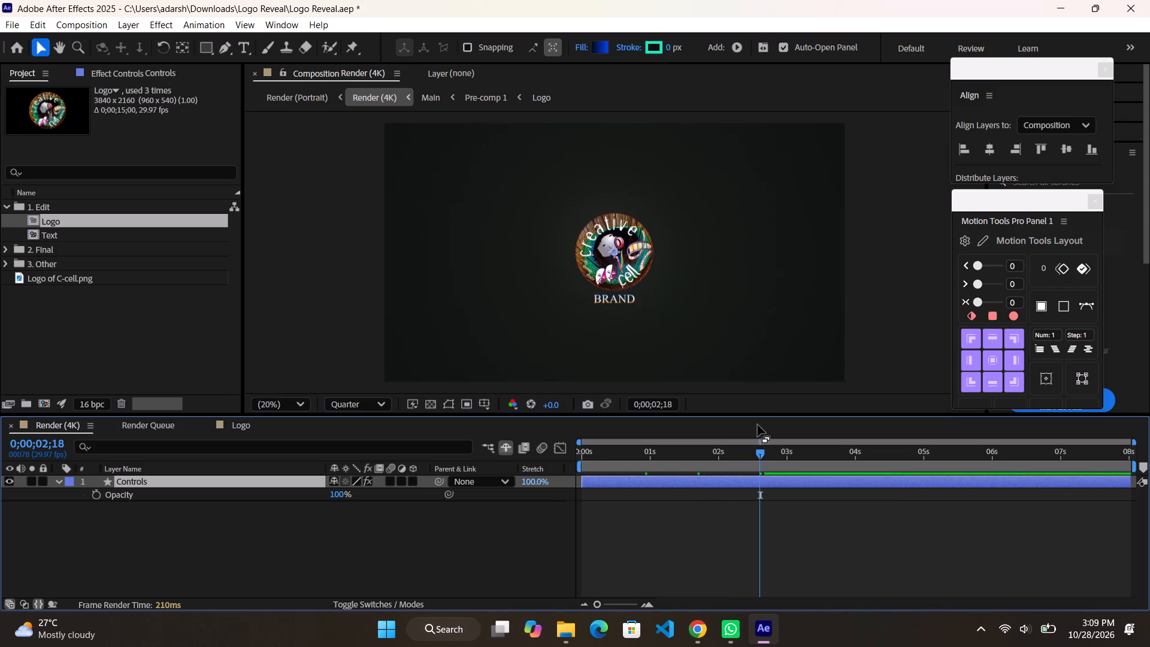
pyautogui.moveTo(746, 464); pyautogui.dragTo(478, 447)
pyautogui.press('space')
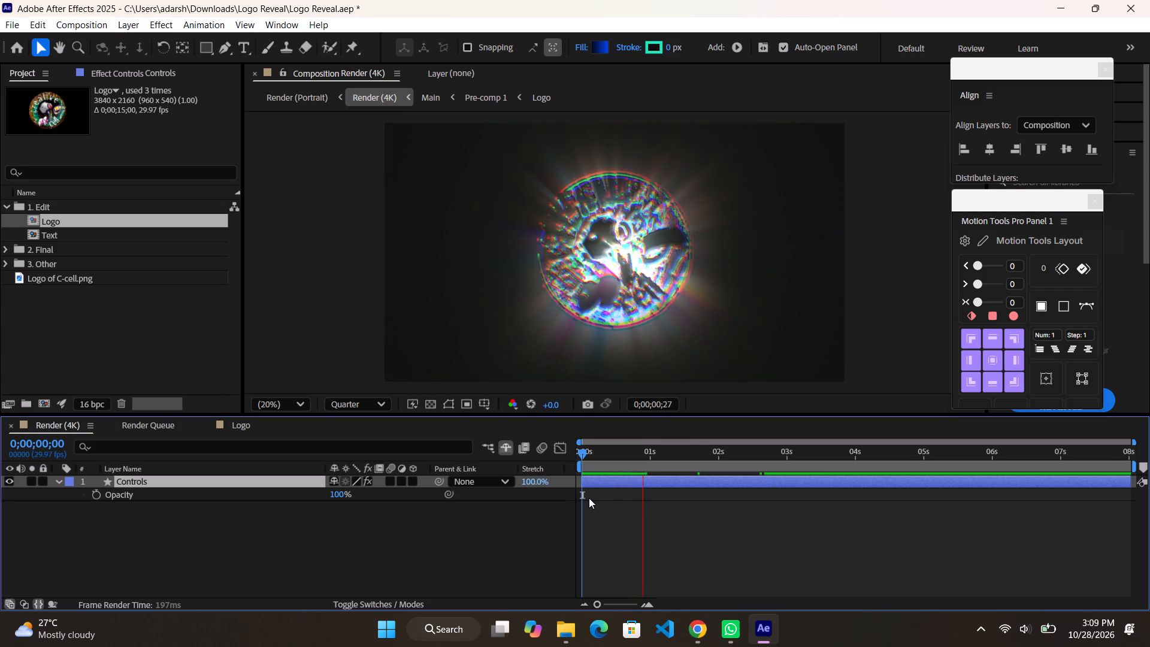
pyautogui.press('space')
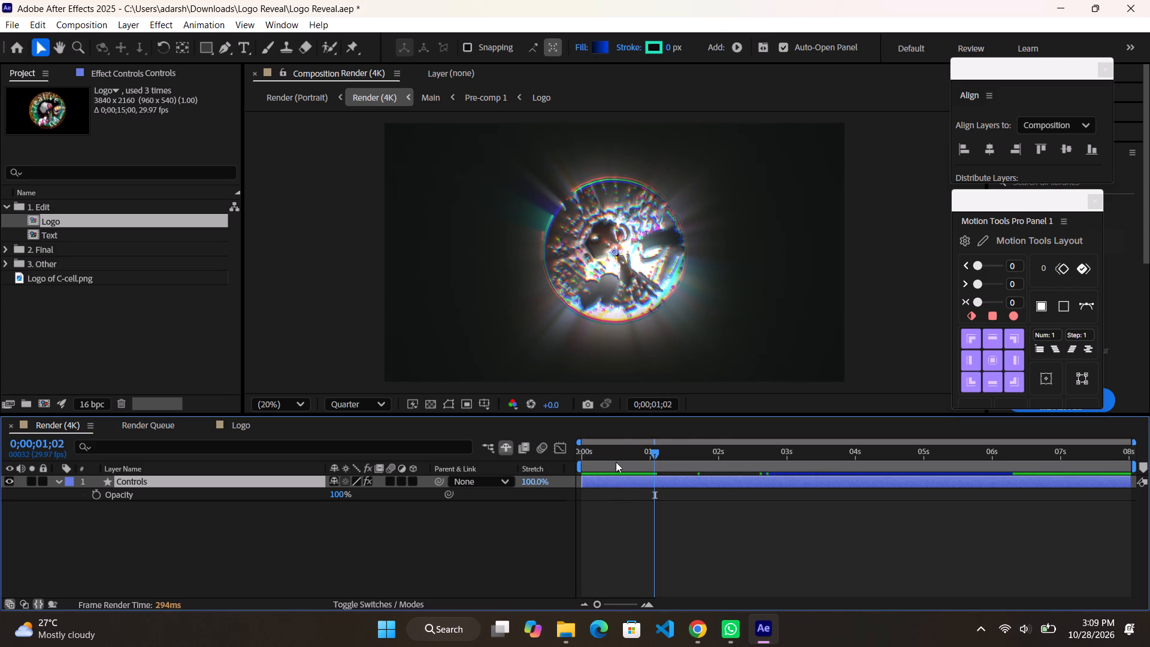
pyautogui.moveTo(621, 458); pyautogui.dragTo(653, 451)
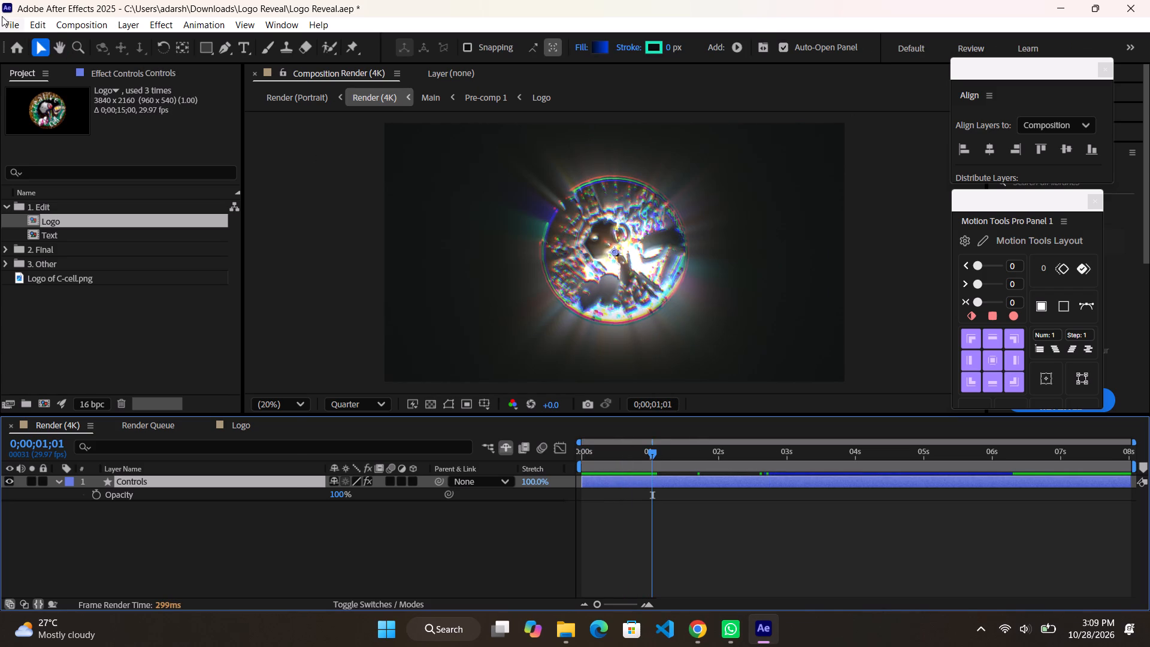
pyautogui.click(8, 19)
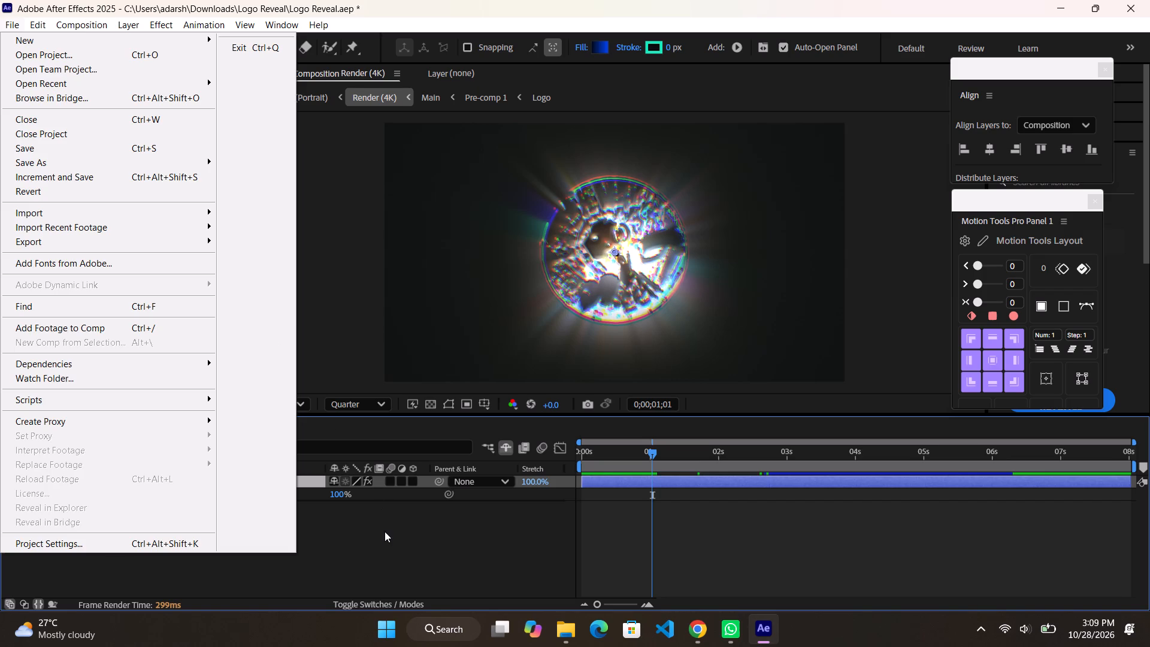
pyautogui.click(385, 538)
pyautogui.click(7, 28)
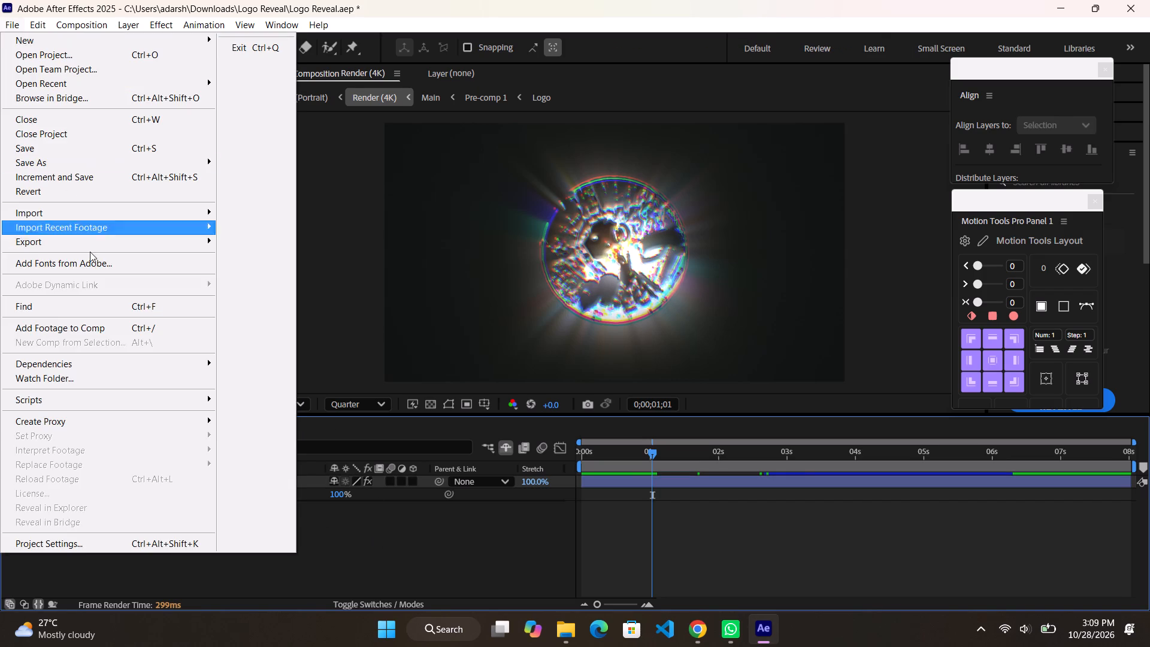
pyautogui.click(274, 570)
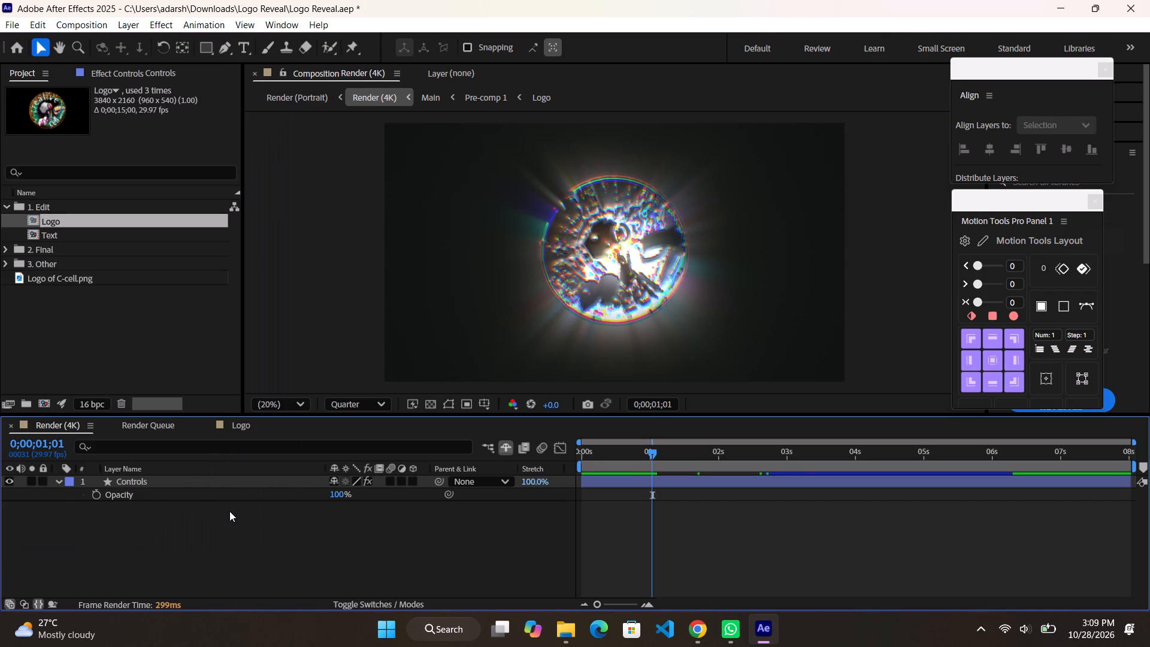
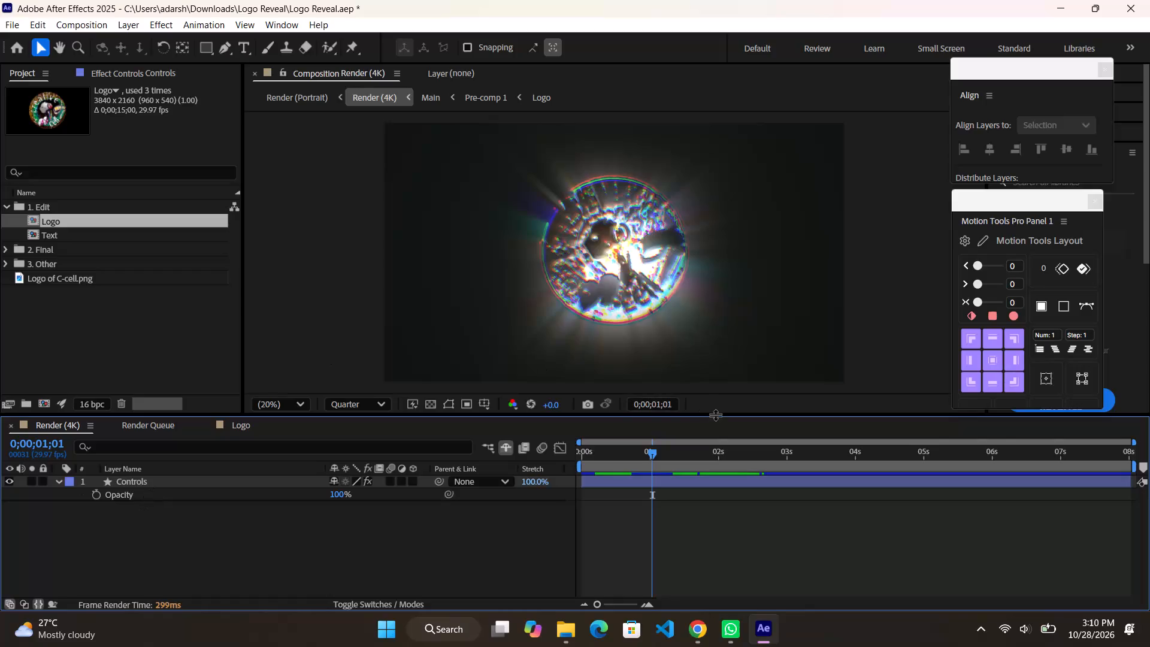
# Examine the logo reveal in the Render (4K) composition between about 0;00;00;24 and 0;00;02;05.
pyautogui.moveTo(656, 458); pyautogui.dragTo(691, 458)
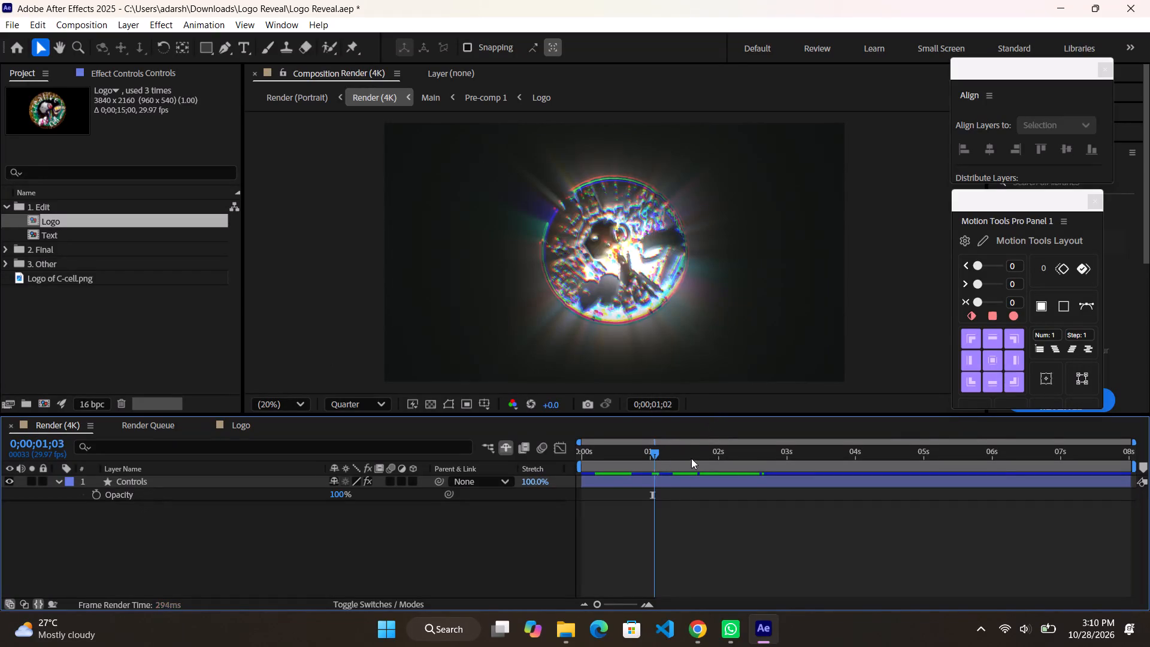
pyautogui.moveTo(691, 458); pyautogui.dragTo(722, 473)
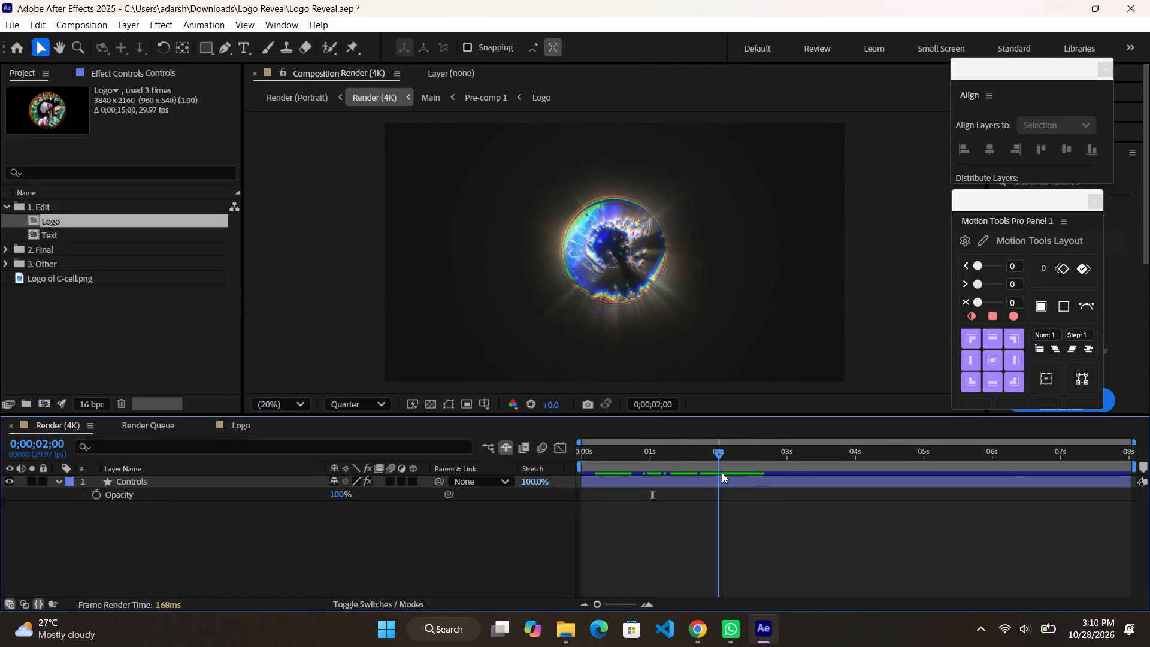
pyautogui.moveTo(722, 473); pyautogui.dragTo(653, 476)
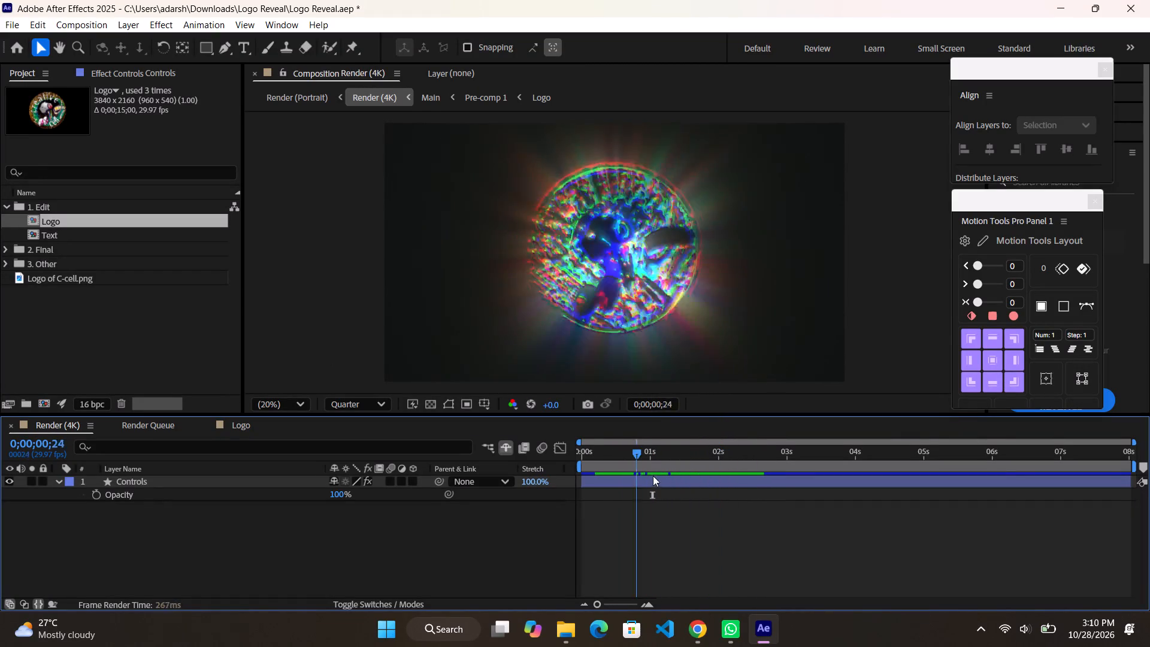
pyautogui.moveTo(653, 476); pyautogui.dragTo(719, 479)
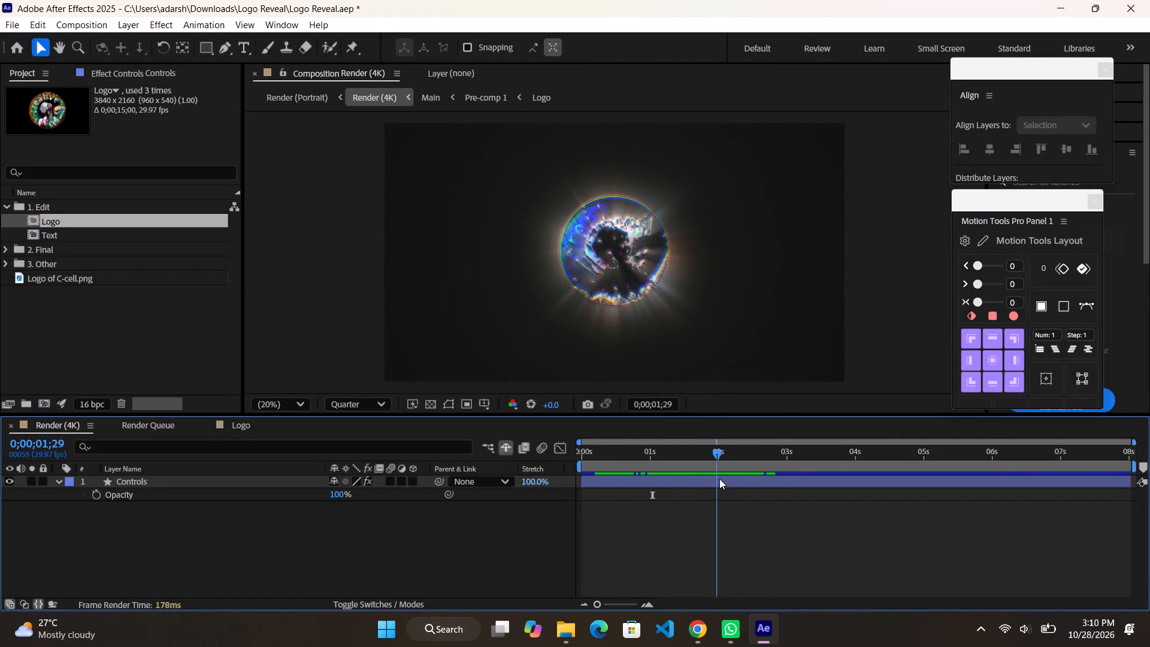
pyautogui.moveTo(719, 479); pyautogui.dragTo(728, 476)
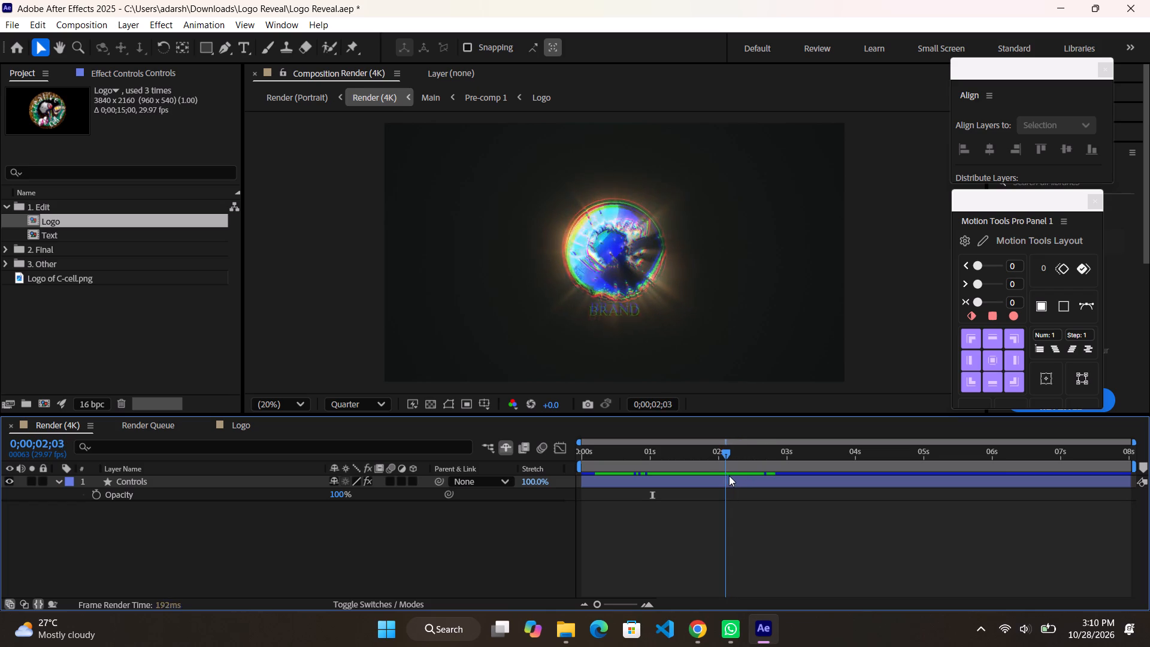
pyautogui.moveTo(728, 476); pyautogui.dragTo(732, 471)
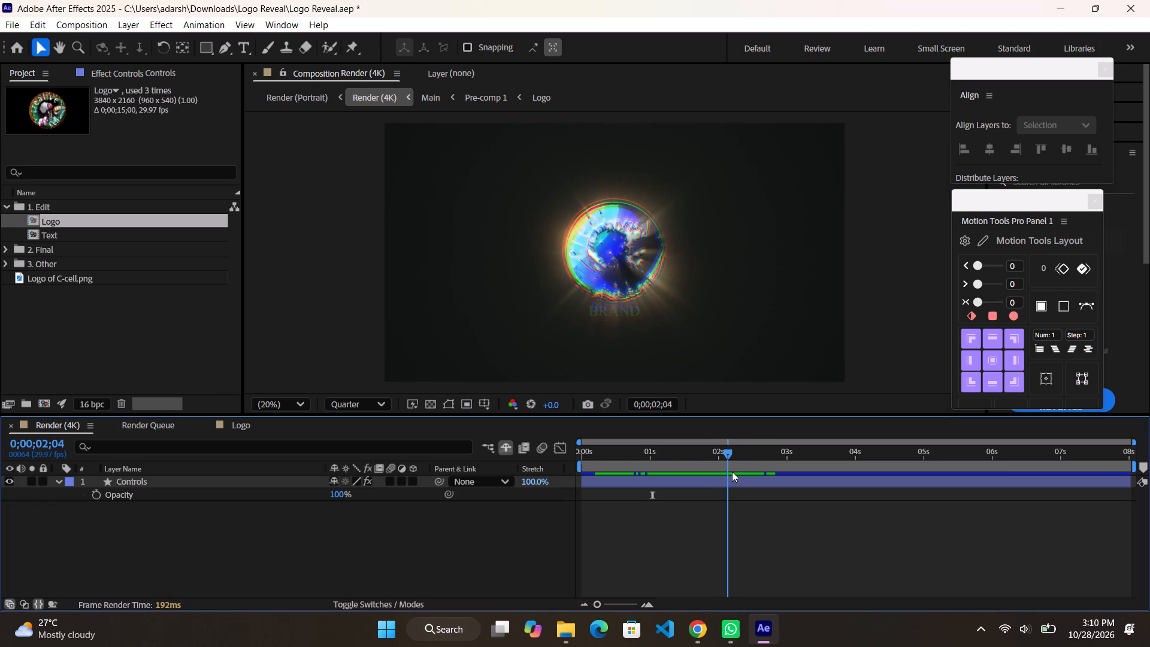
pyautogui.moveTo(732, 471); pyautogui.dragTo(733, 471)
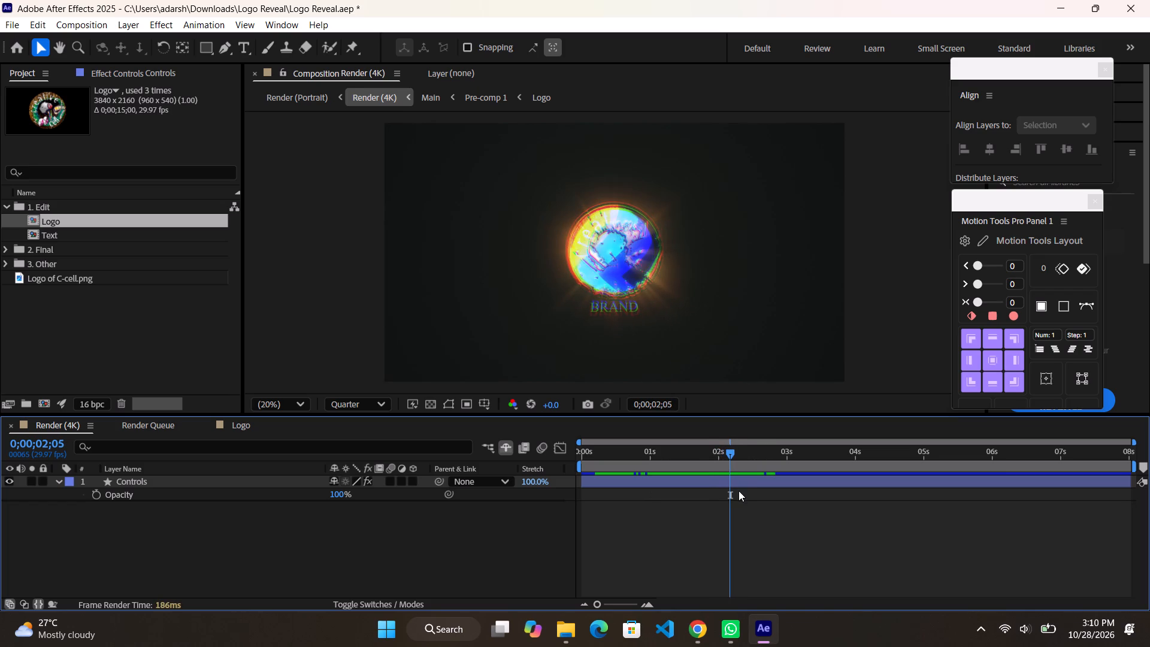
pyautogui.click(736, 482)
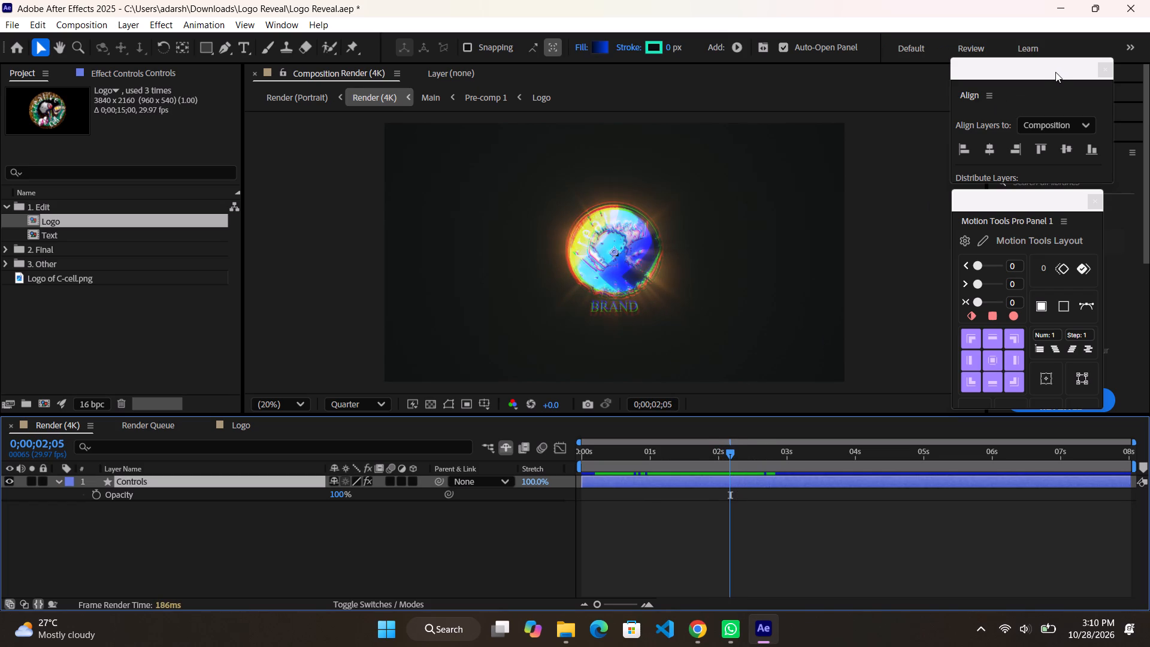
pyautogui.moveTo(1055, 72); pyautogui.dragTo(1054, 80)
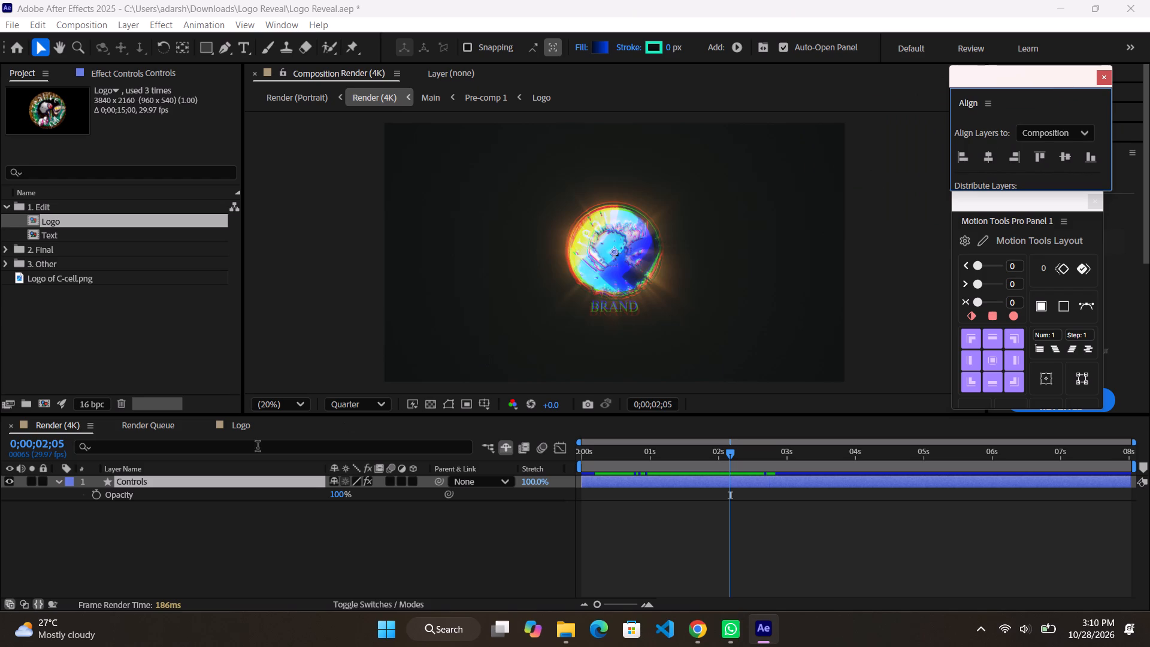
pyautogui.click(172, 528)
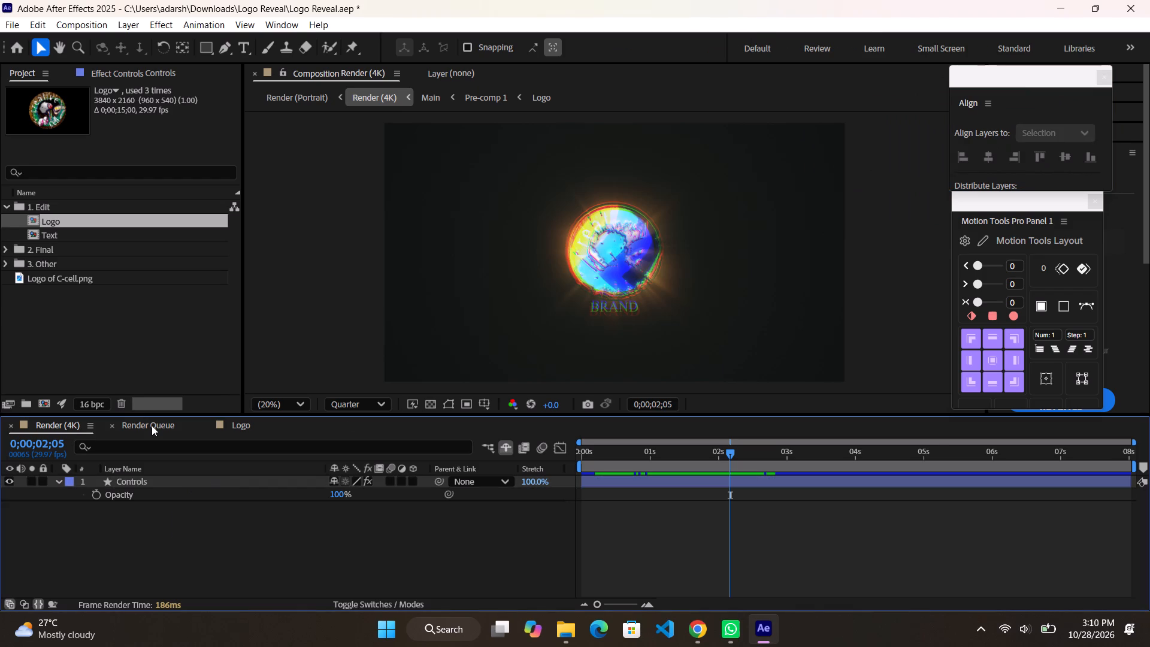
# In the Main composition, add a 0% opacity keyframe to the Pre-comp 1 layer and place it at about 0;00;01;14.
pyautogui.click(439, 97)
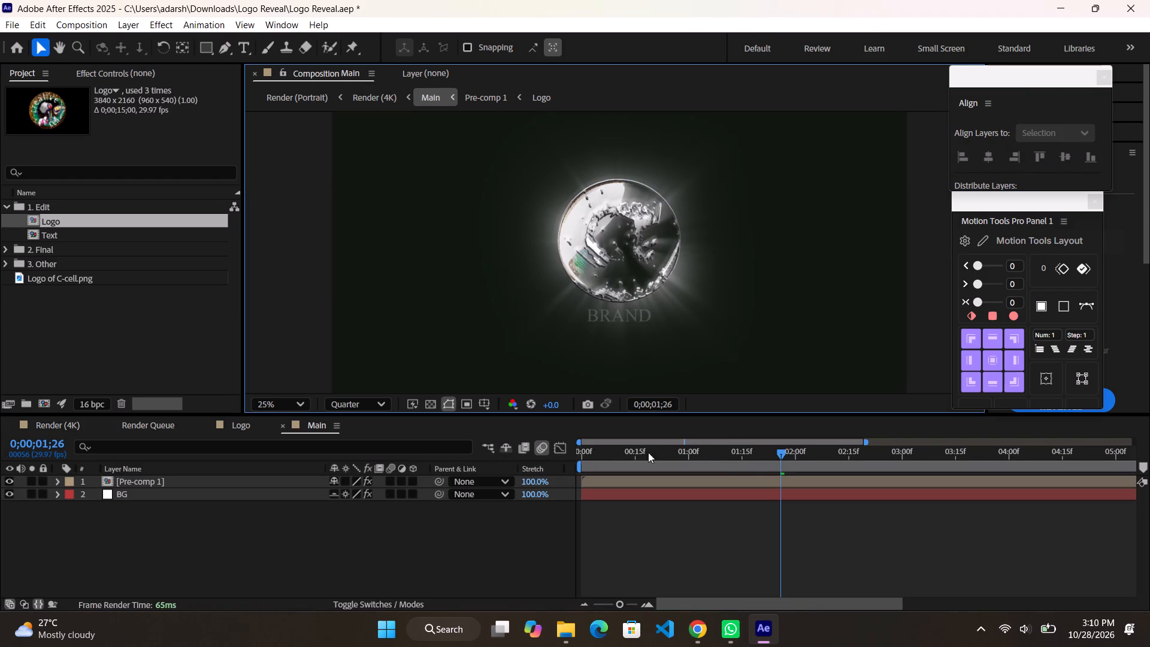
pyautogui.click(762, 482)
pyautogui.click(748, 492)
pyautogui.click(752, 482)
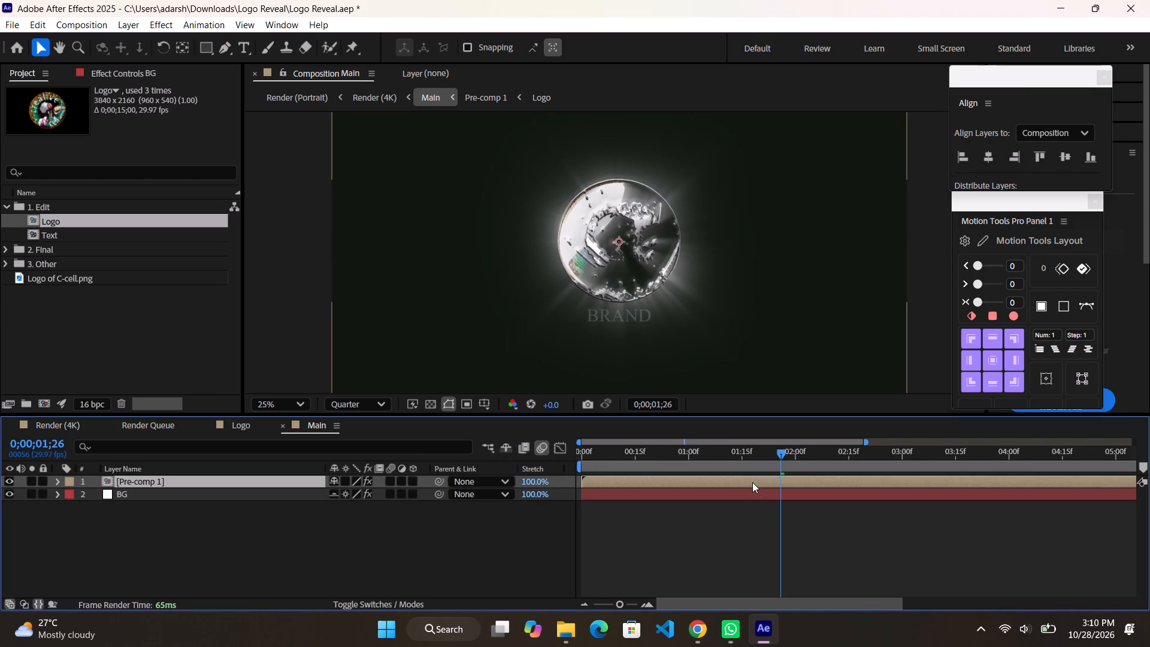
pyautogui.press('t')
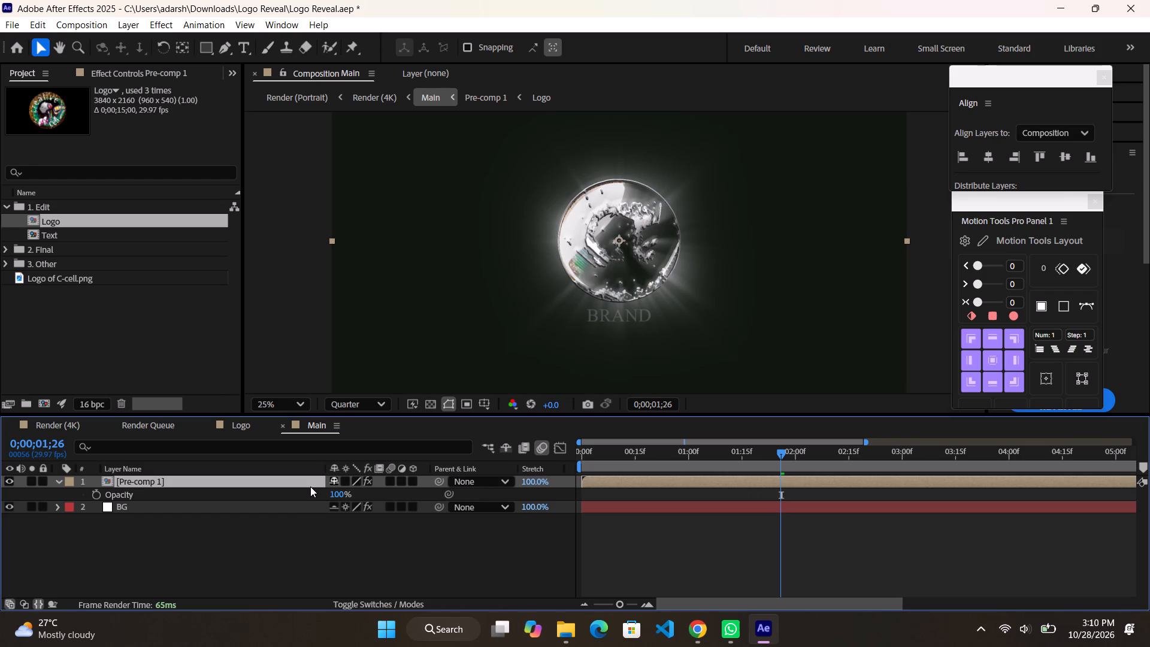
pyautogui.moveTo(336, 494); pyautogui.dragTo(45, 533)
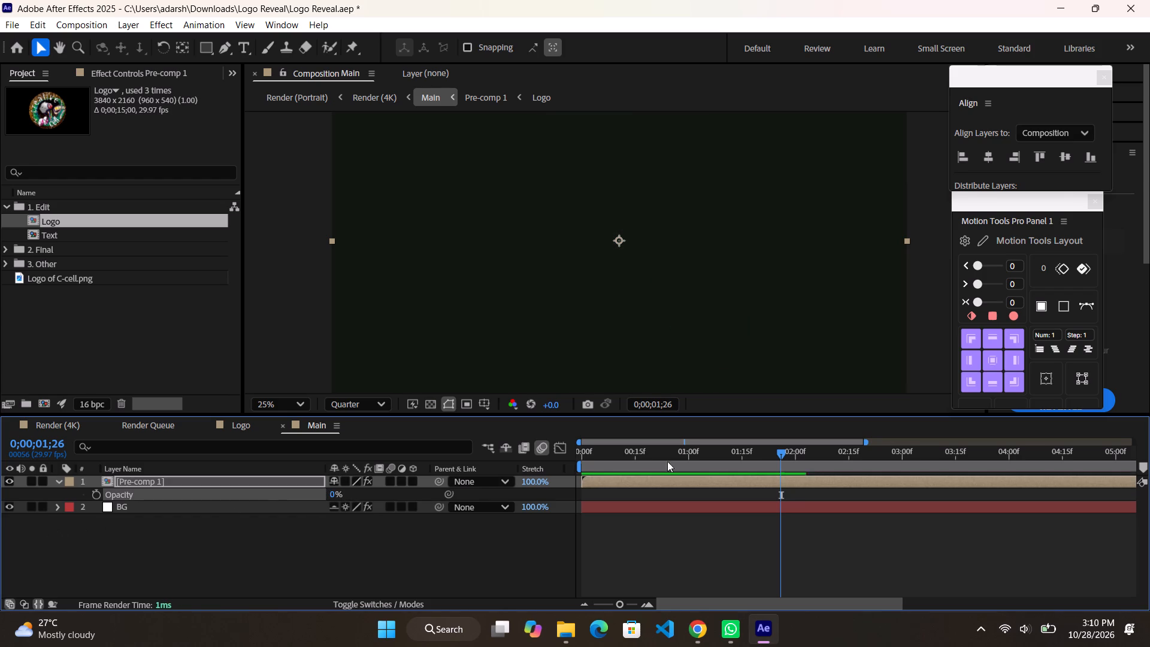
pyautogui.click(93, 494)
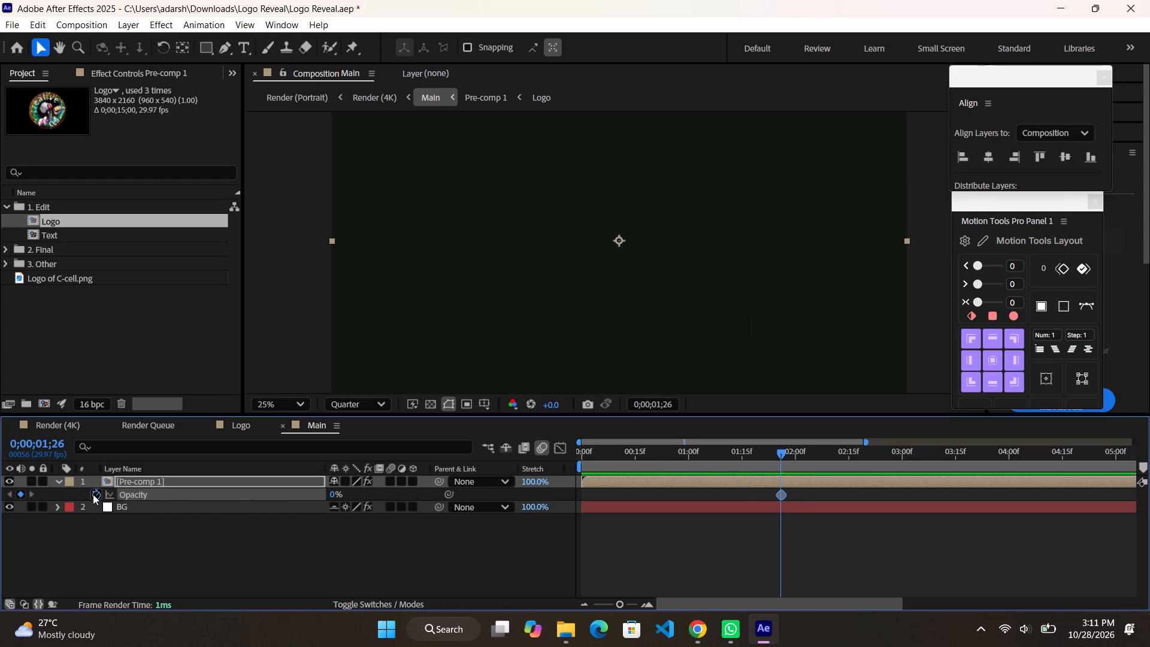
pyautogui.moveTo(784, 494); pyautogui.dragTo(761, 489)
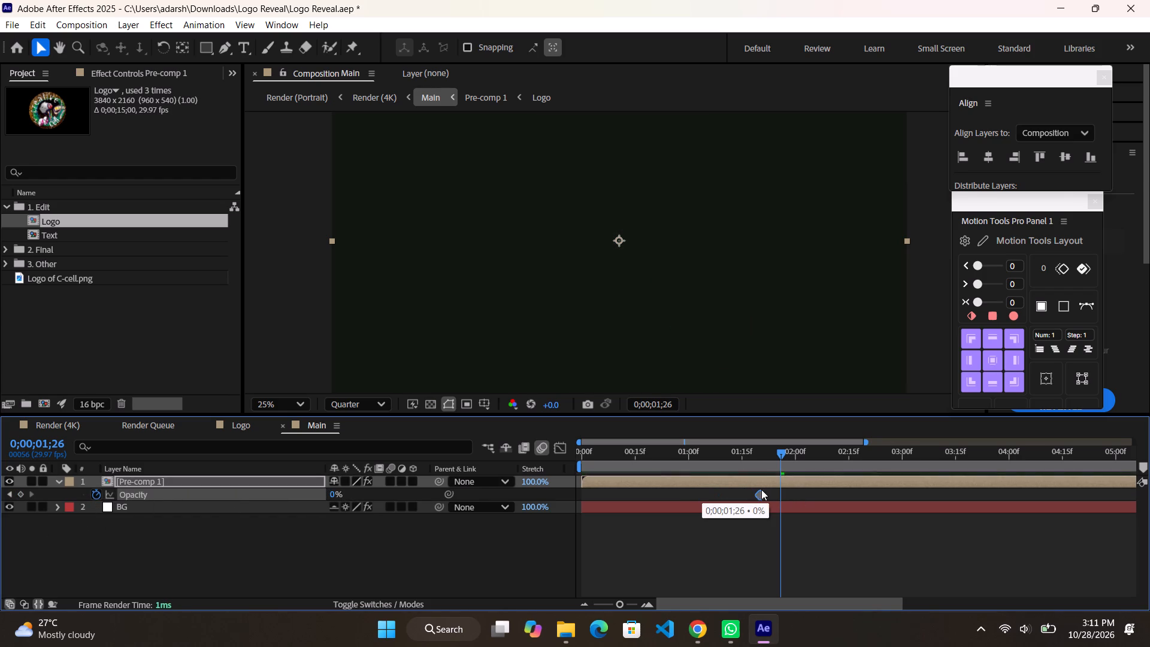
pyautogui.moveTo(761, 489); pyautogui.dragTo(742, 492)
# Add a 100% opacity keyframe to Pre-comp 1 and place it at about 0;00;01;29.
pyautogui.moveTo(332, 492); pyautogui.dragTo(340, 491)
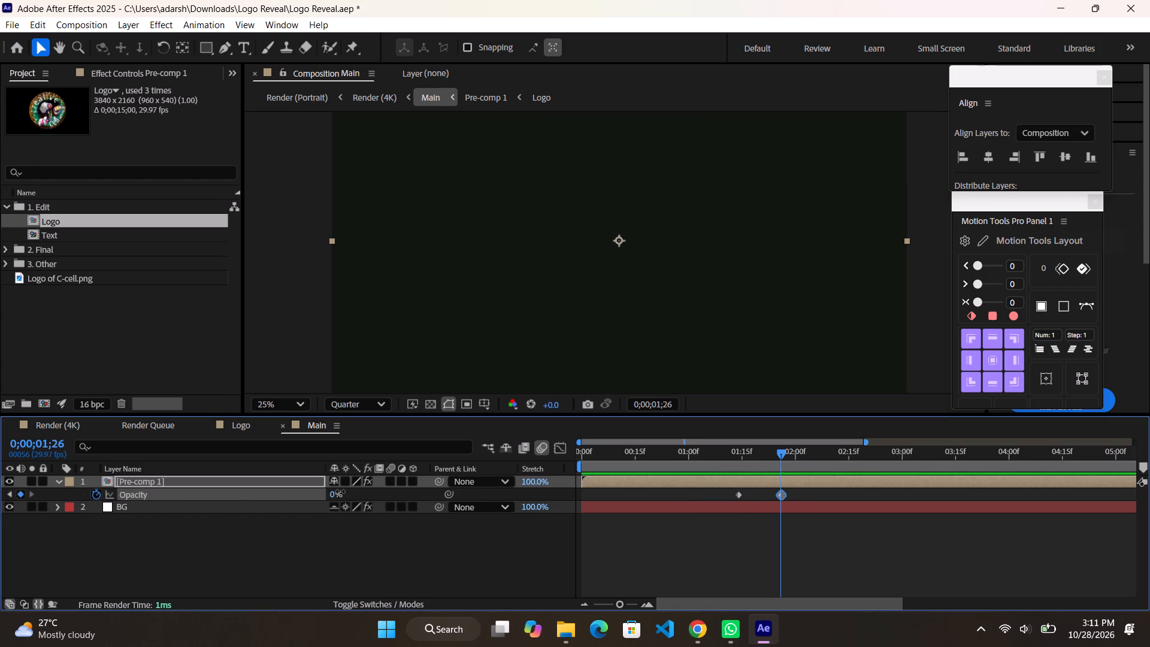
pyautogui.moveTo(340, 491); pyautogui.dragTo(668, 489)
pyautogui.moveTo(784, 496); pyautogui.dragTo(798, 494)
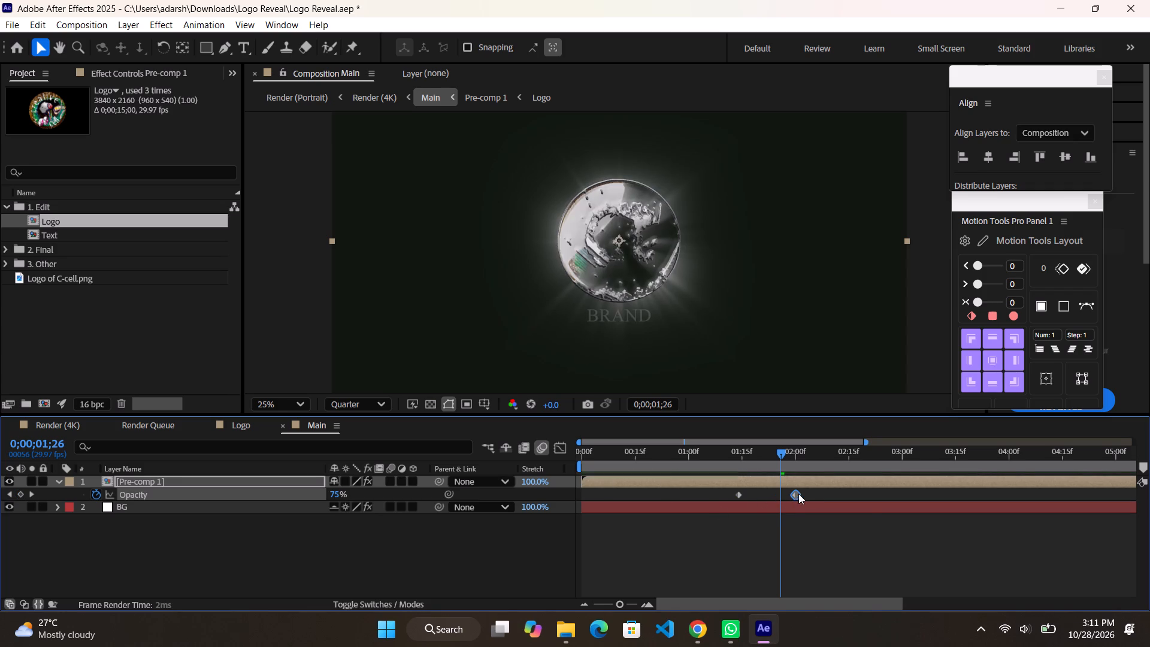
pyautogui.moveTo(798, 494); pyautogui.dragTo(794, 496)
# Apply Easy Ease to both Pre-comp 1 opacity keyframes and reshape their speed graph to peak sharply at the second keyframe.
pyautogui.moveTo(810, 491); pyautogui.dragTo(692, 509)
pyautogui.press('F9')
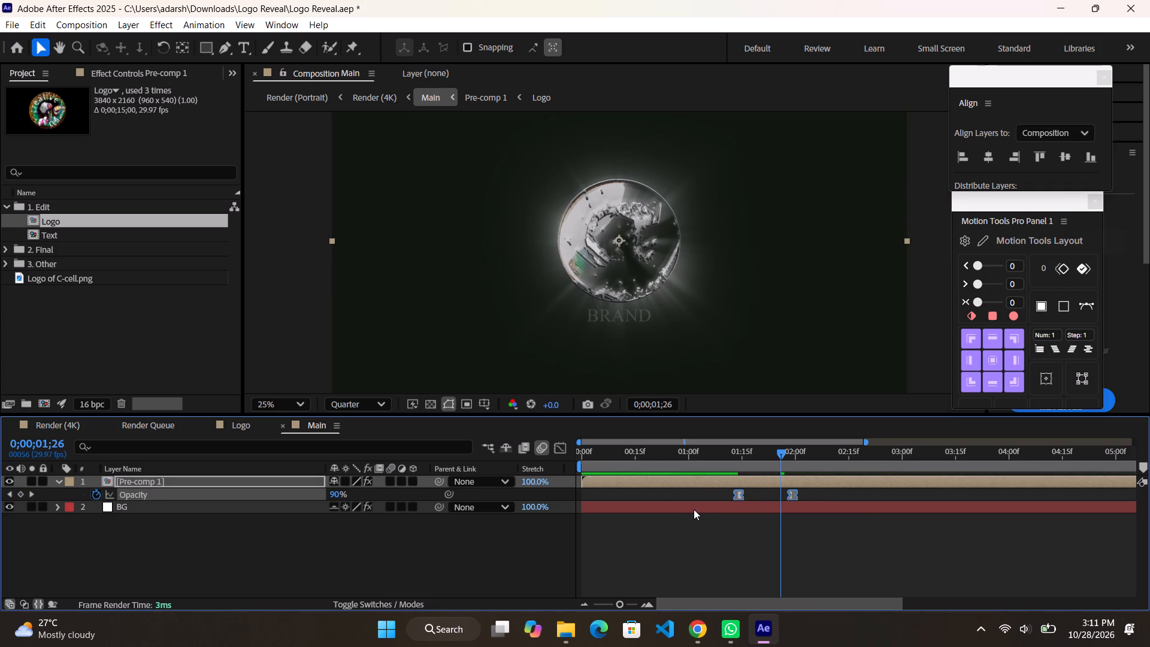
pyautogui.click(556, 446)
pyautogui.moveTo(842, 536); pyautogui.dragTo(771, 572)
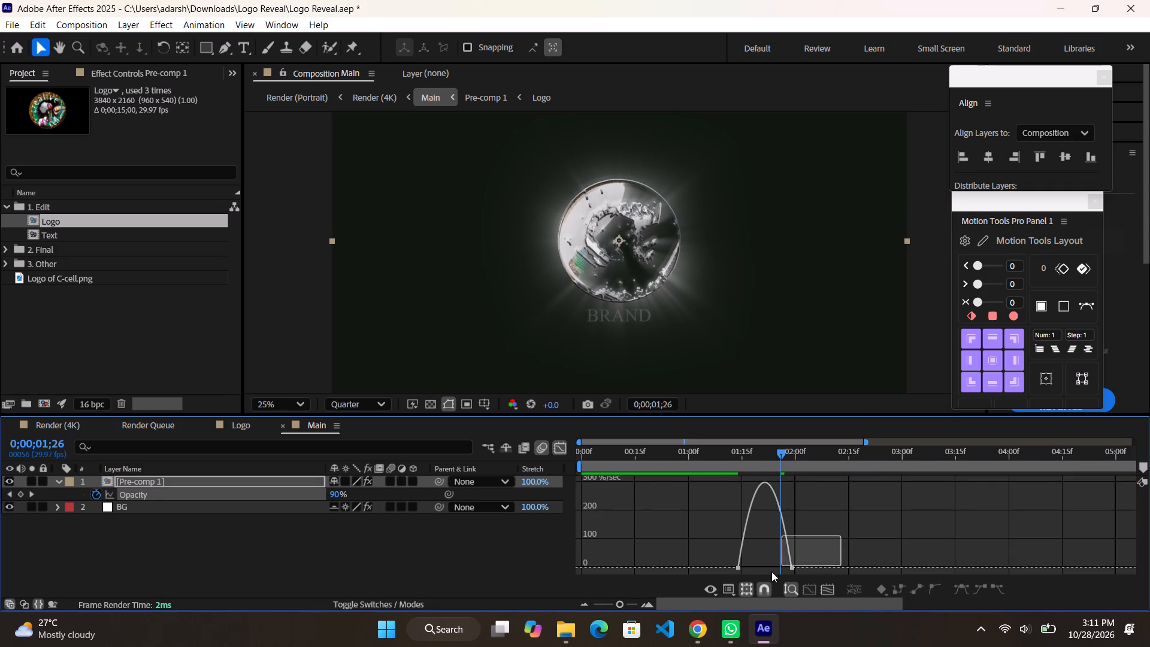
pyautogui.moveTo(771, 572); pyautogui.dragTo(715, 589)
pyautogui.moveTo(749, 561); pyautogui.dragTo(782, 564)
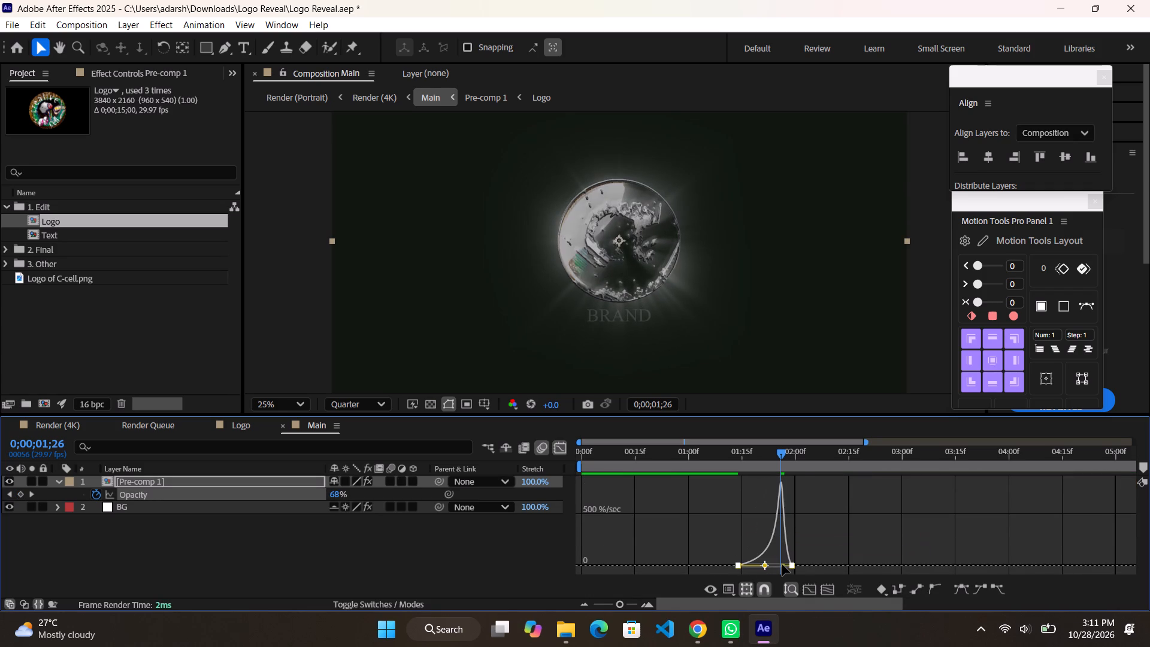
pyautogui.moveTo(782, 564); pyautogui.dragTo(804, 563)
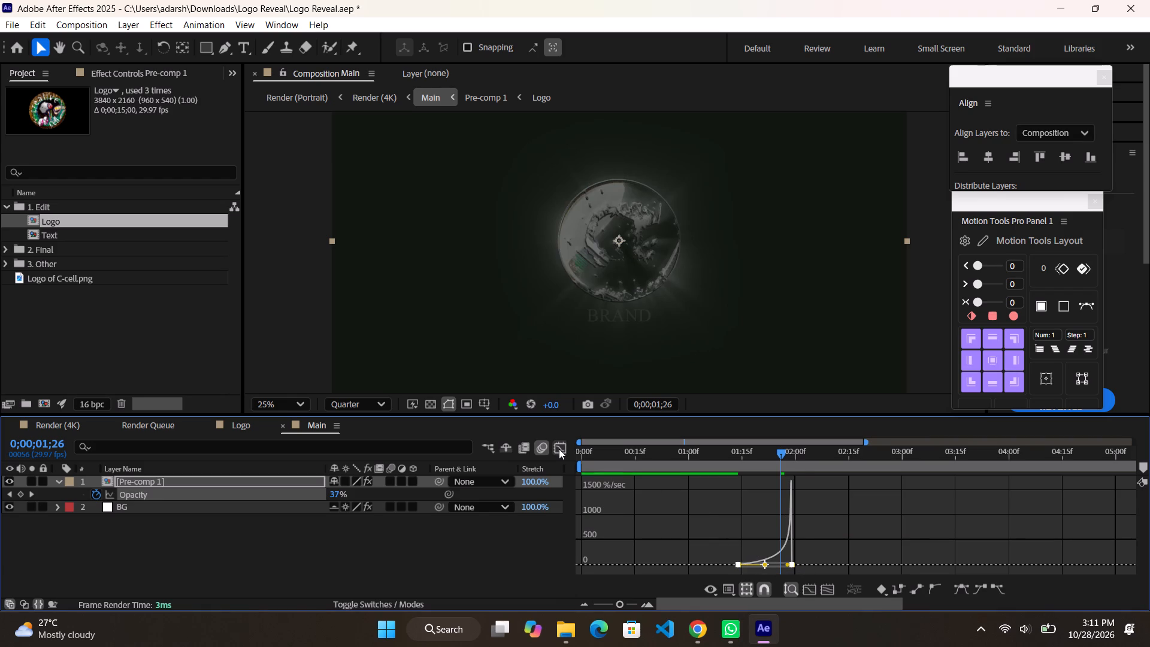
pyautogui.click(559, 449)
# Review the new Pre-comp 1 fade-in by previewing Main from 0;00;01;04 and scrubbing through the Render (4K) composition.
pyautogui.moveTo(743, 460); pyautogui.dragTo(704, 460)
pyautogui.press('space')
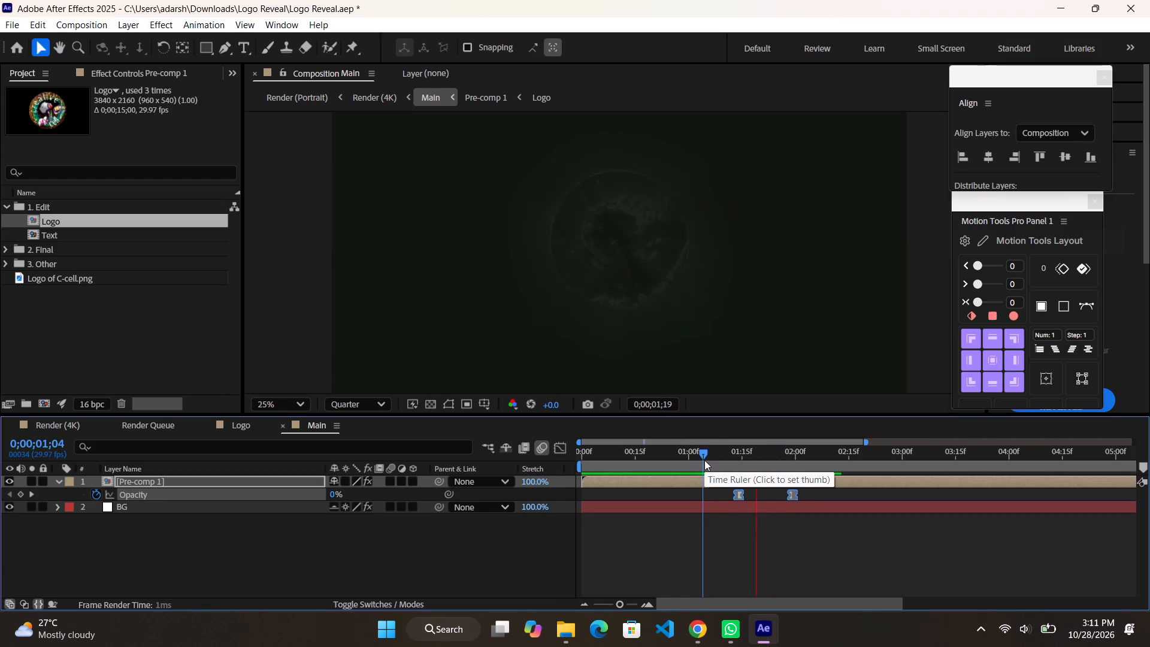
pyautogui.press('space')
pyautogui.click(704, 460)
pyautogui.press('space')
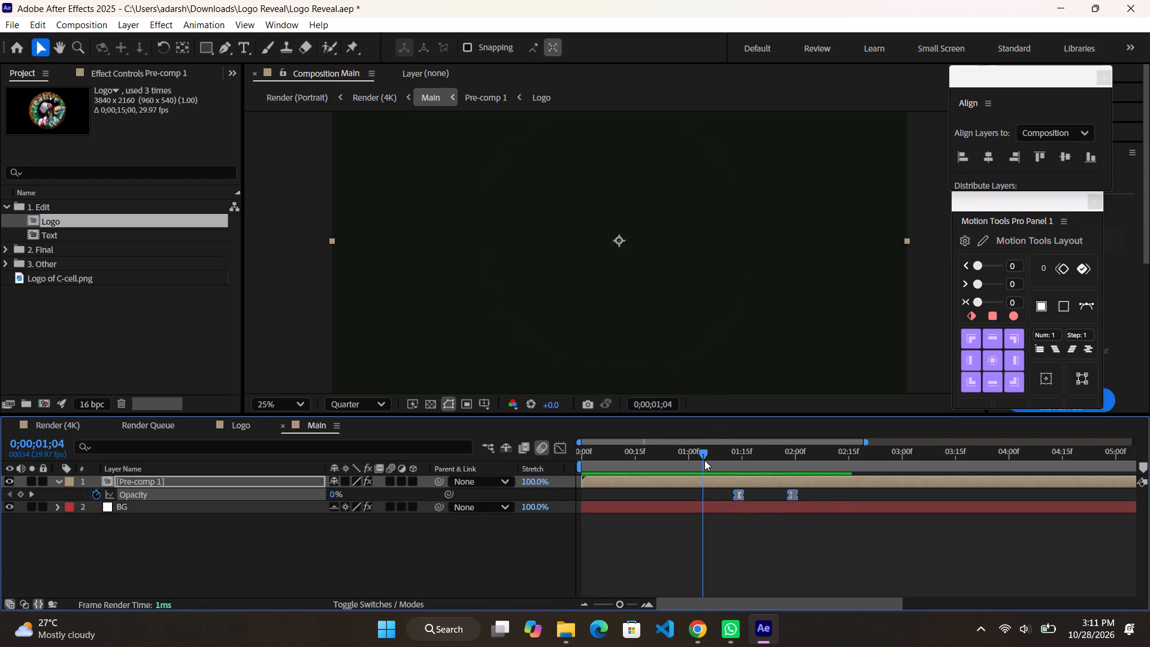
pyautogui.press('space')
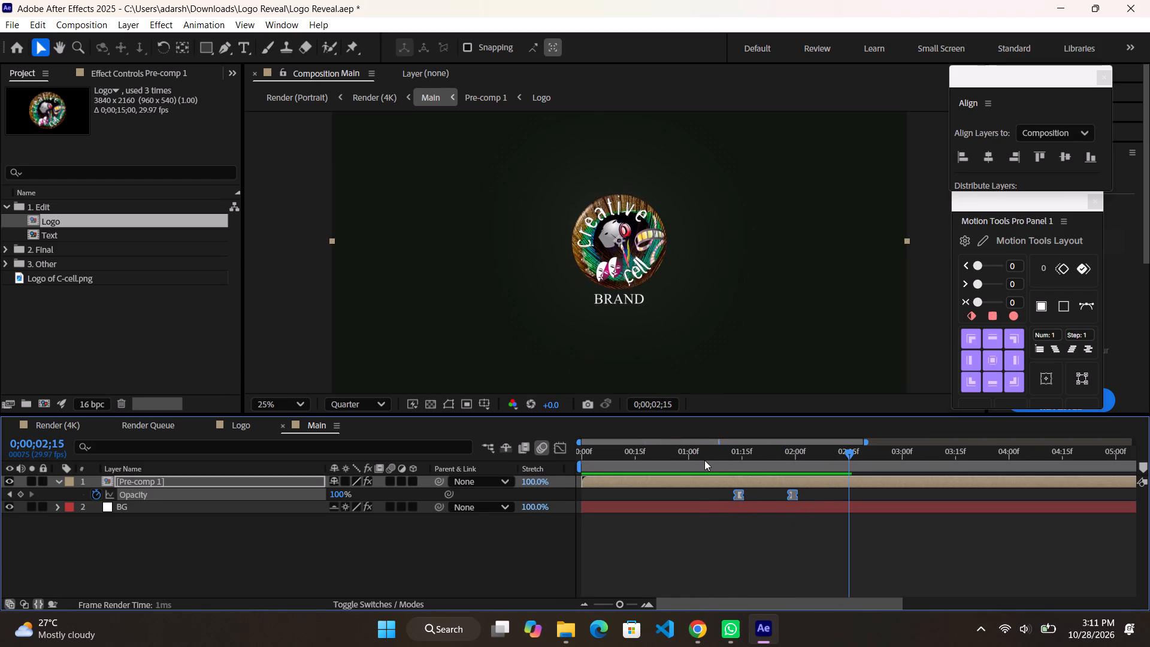
pyautogui.click(704, 460)
pyautogui.press('space')
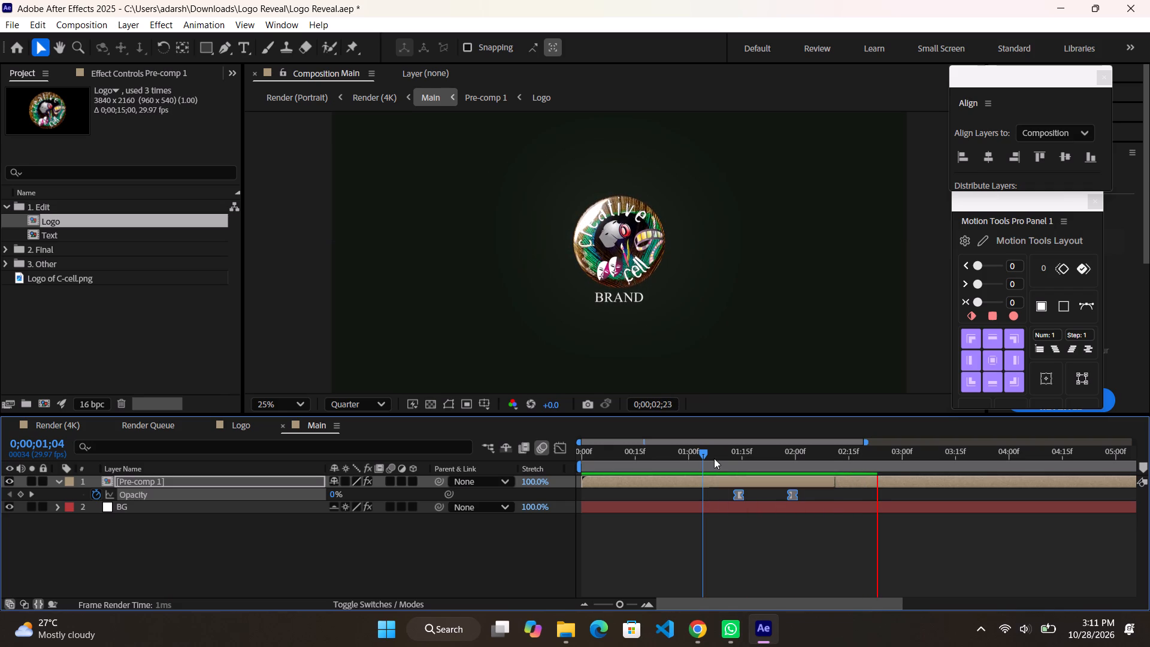
pyautogui.moveTo(750, 451); pyautogui.dragTo(779, 455)
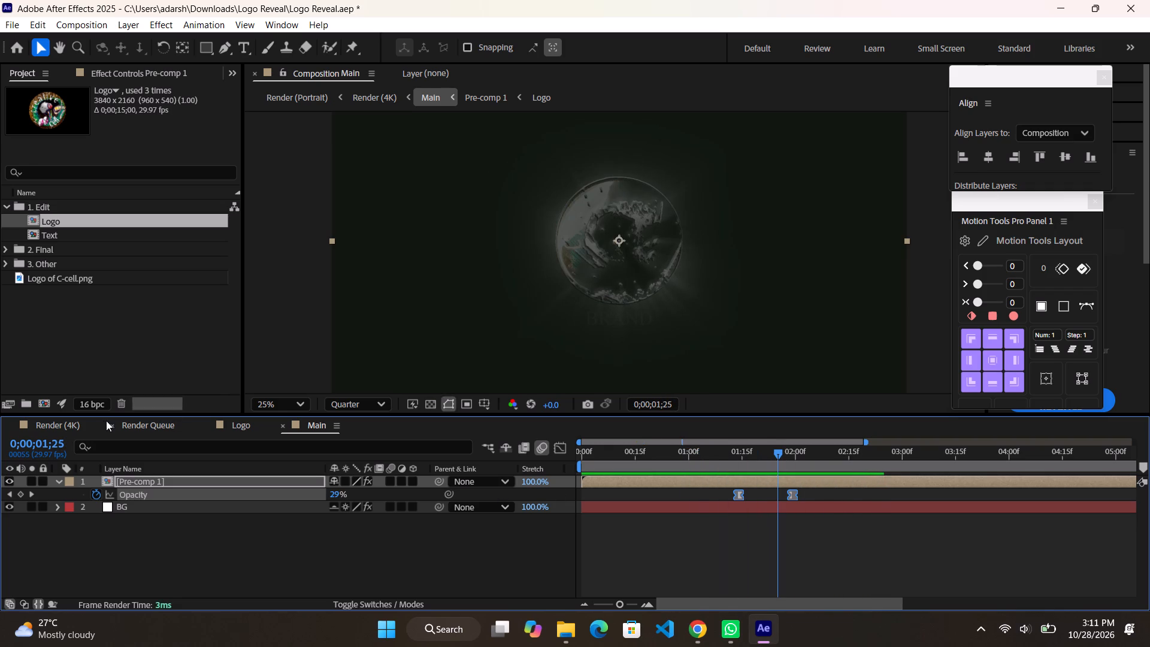
pyautogui.click(88, 423)
pyautogui.moveTo(677, 456); pyautogui.dragTo(630, 456)
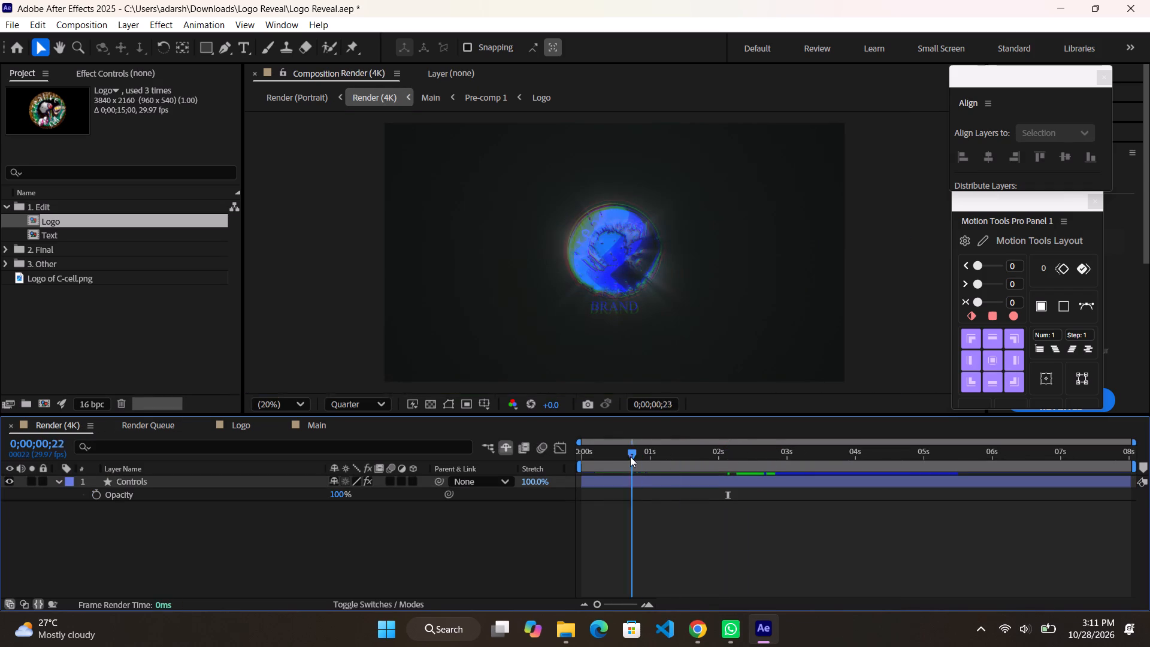
pyautogui.moveTo(630, 456); pyautogui.dragTo(783, 459)
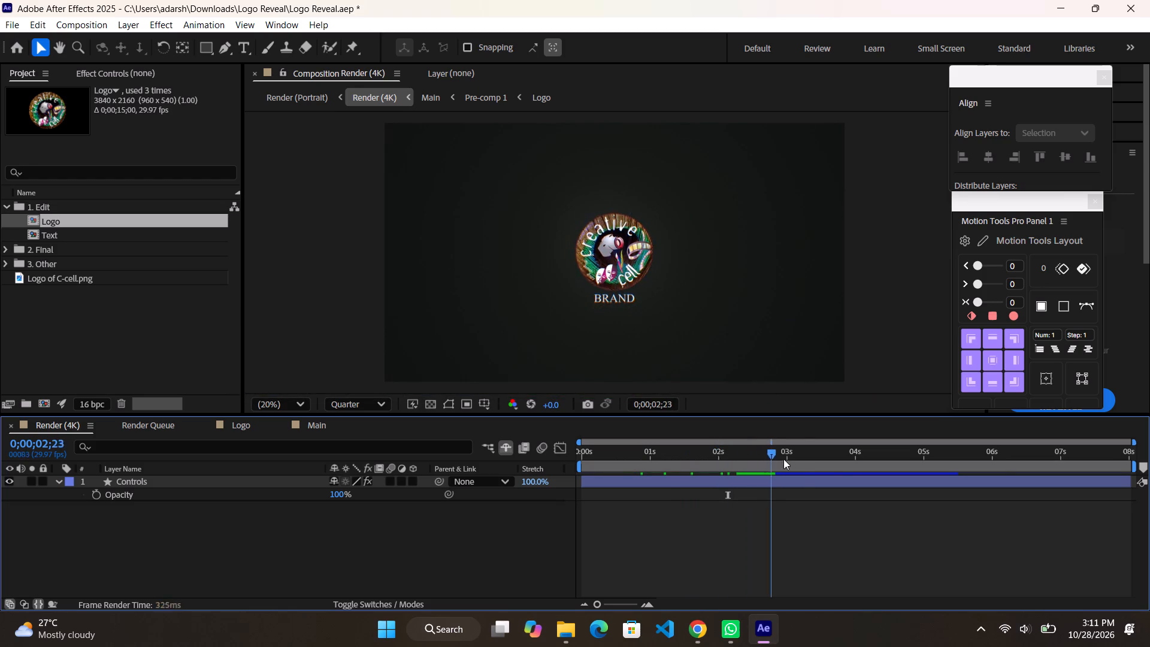
pyautogui.moveTo(783, 459); pyautogui.dragTo(839, 458)
# In the Text composition, replace the brand layer's text with "DON'T DUMP YOUR IDEAS".
pyautogui.doubleClick(63, 237)
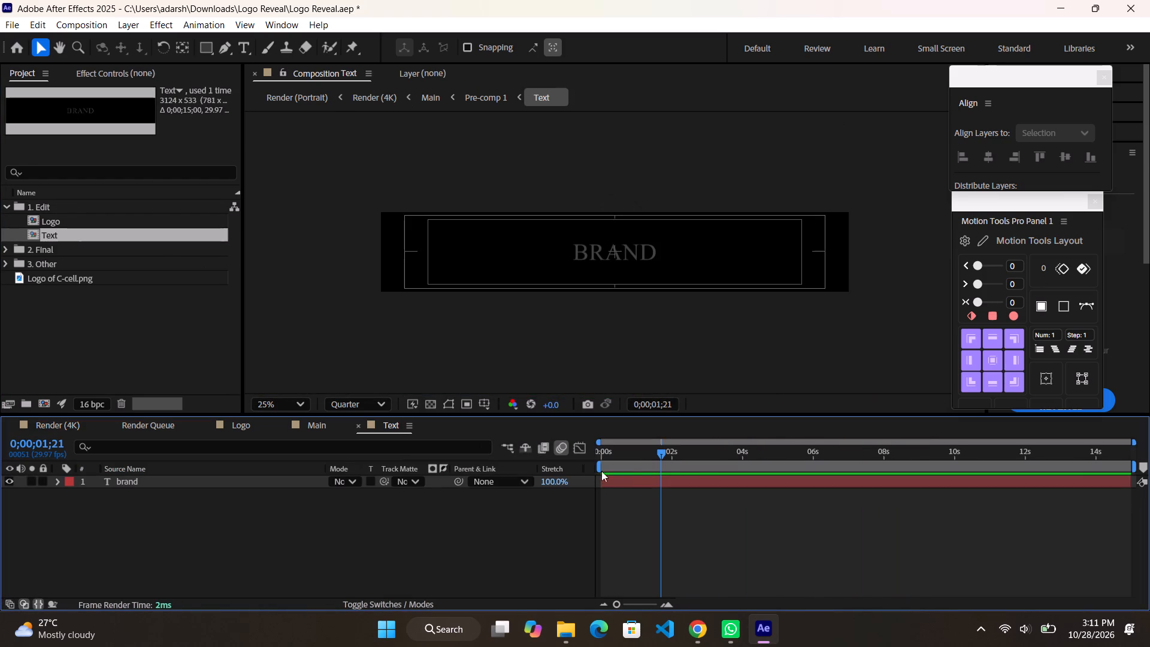
pyautogui.doubleClick(697, 478)
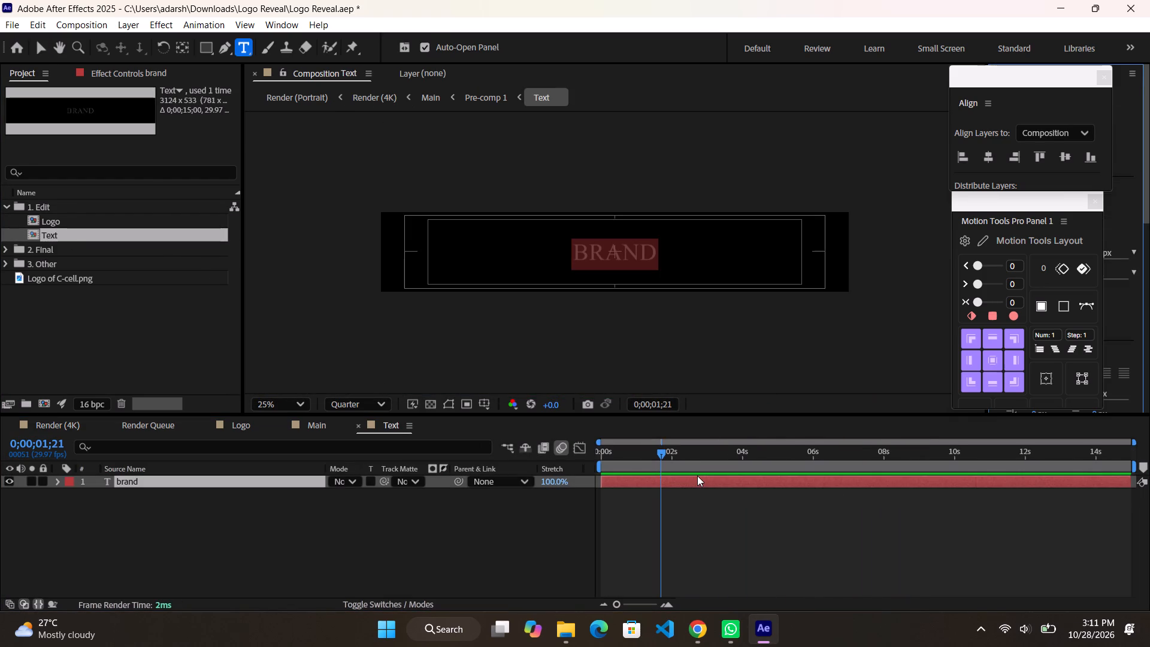
pyautogui.write('DONT')
pyautogui.press('BackSpace')
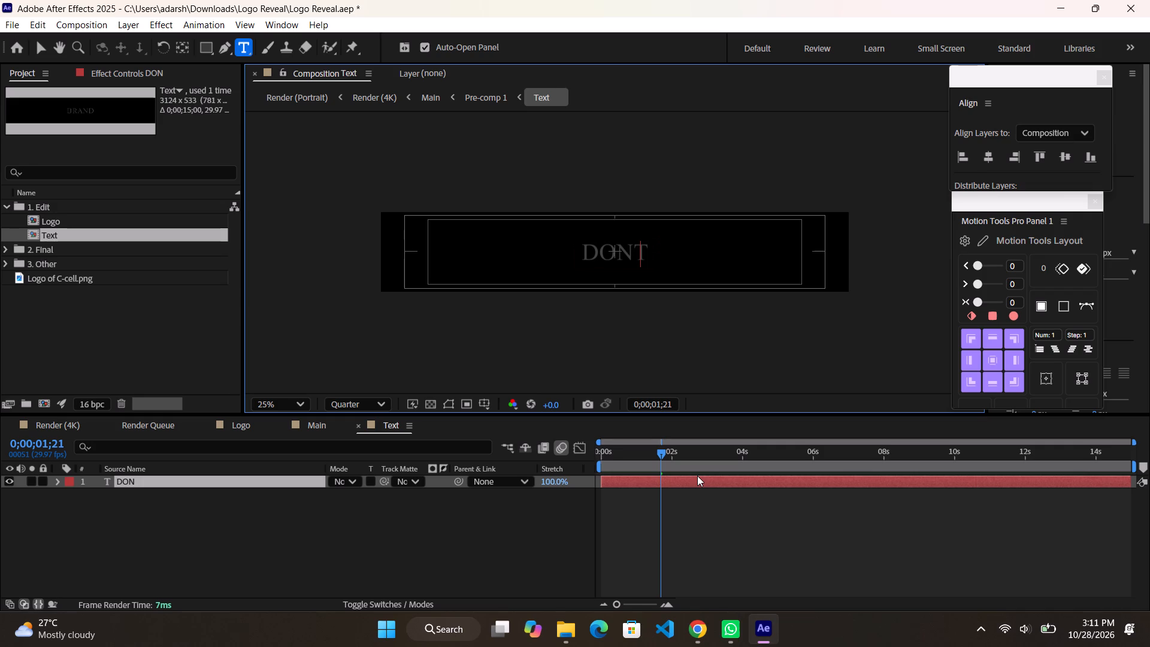
pyautogui.press("'")
pyautogui.write('T DUMP YOUR IDEA')
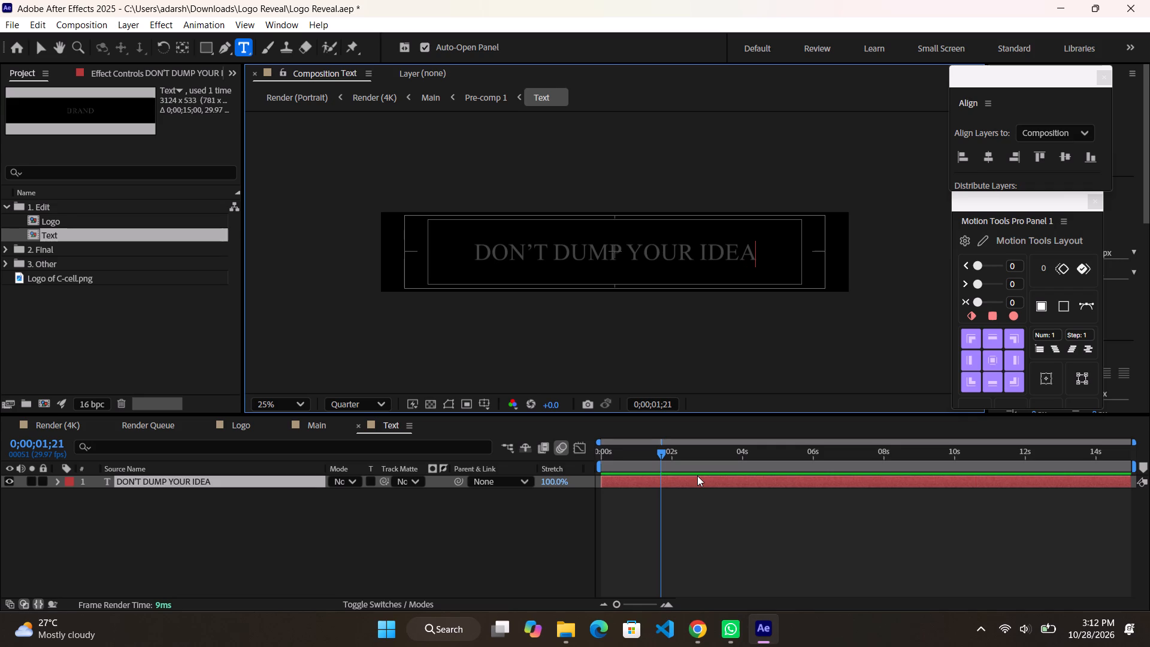
pyautogui.hotkey('shift', 's')
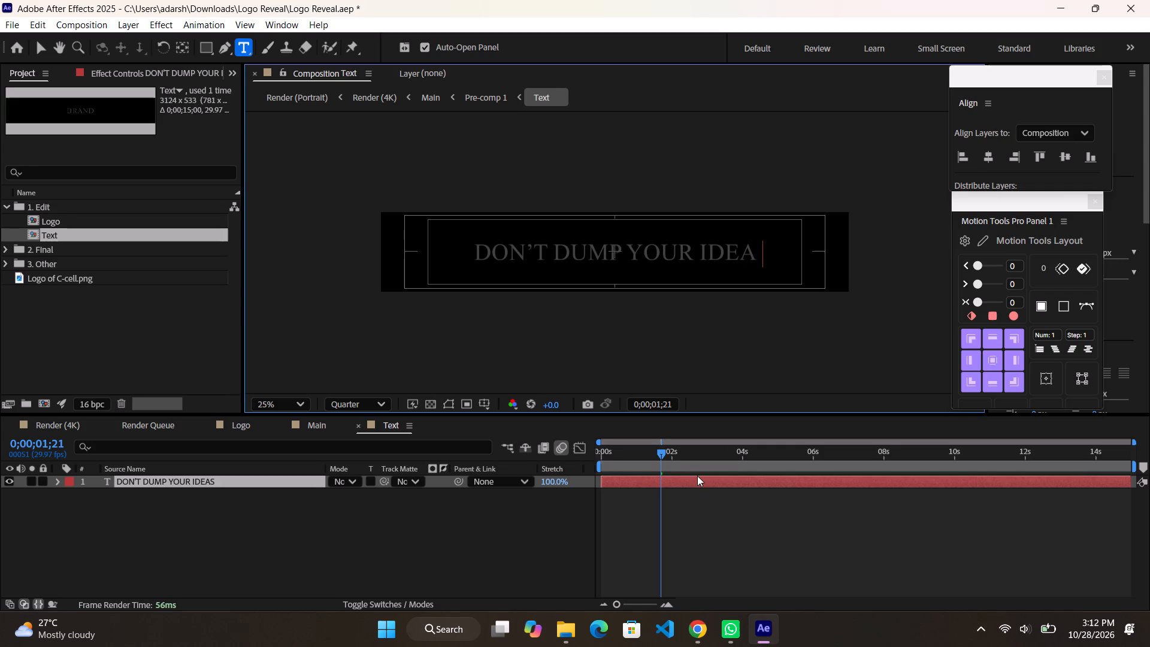
pyautogui.click(739, 554)
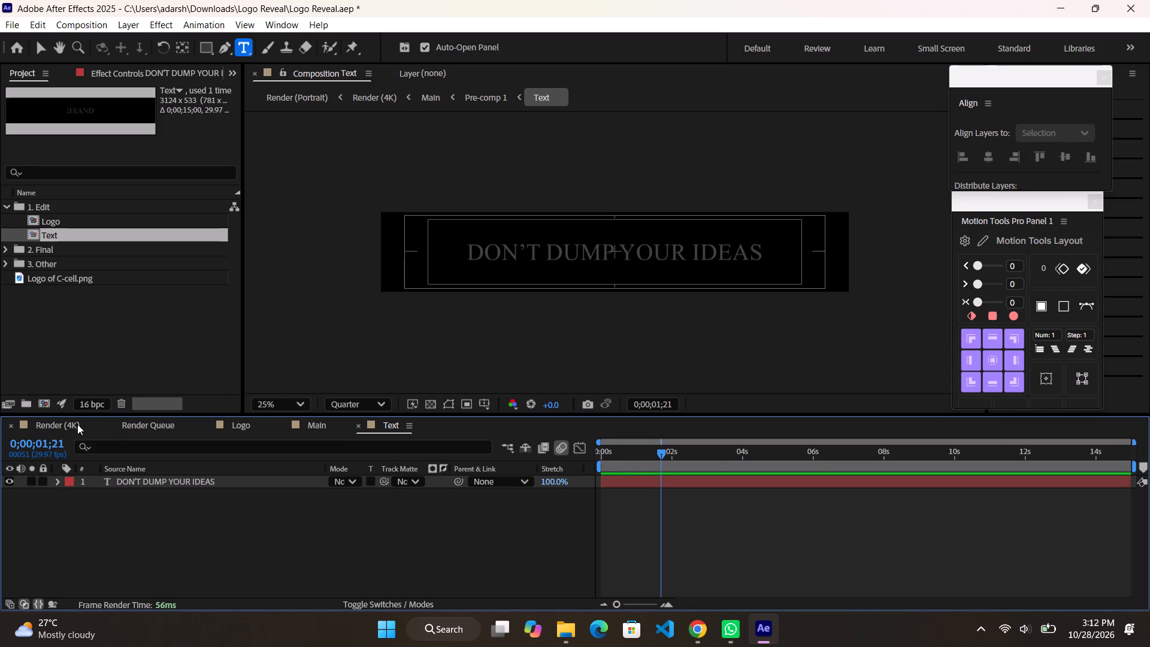
# Check the new tagline under the logo in Render (4K) by scrubbing to about five seconds and previewing from 0;00;02;10.
pyautogui.click(75, 424)
pyautogui.moveTo(797, 446); pyautogui.dragTo(809, 453)
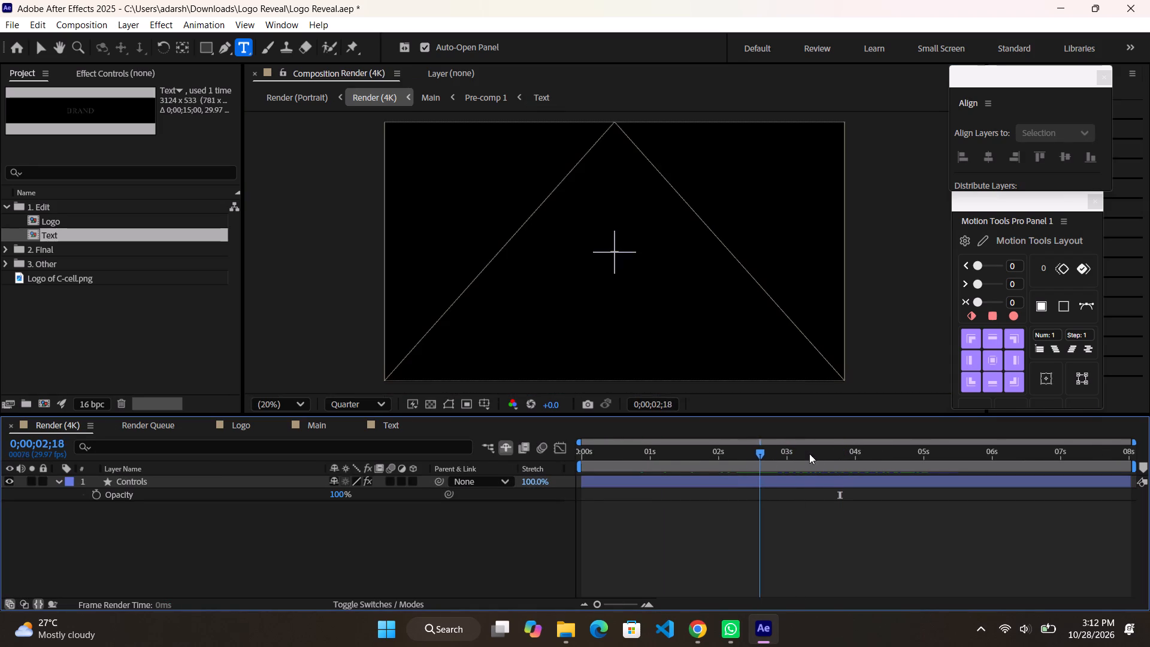
pyautogui.moveTo(809, 453); pyautogui.dragTo(833, 453)
pyautogui.moveTo(833, 453); pyautogui.dragTo(923, 461)
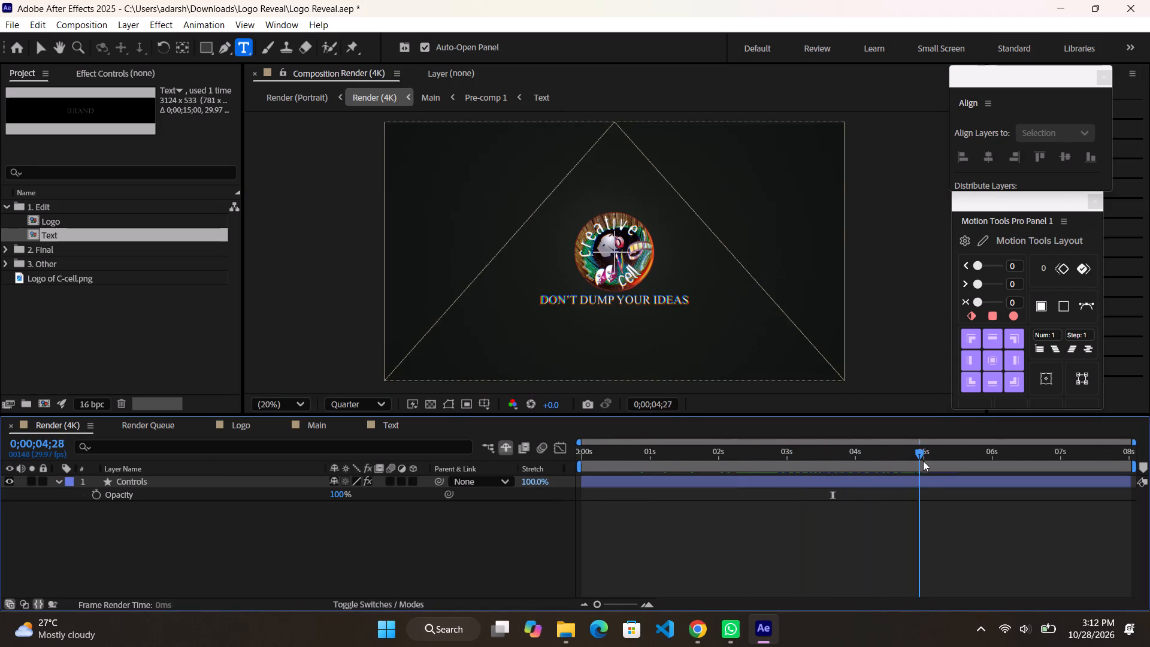
pyautogui.moveTo(923, 461); pyautogui.dragTo(925, 462)
pyautogui.moveTo(900, 453); pyautogui.dragTo(740, 482)
pyautogui.press('space')
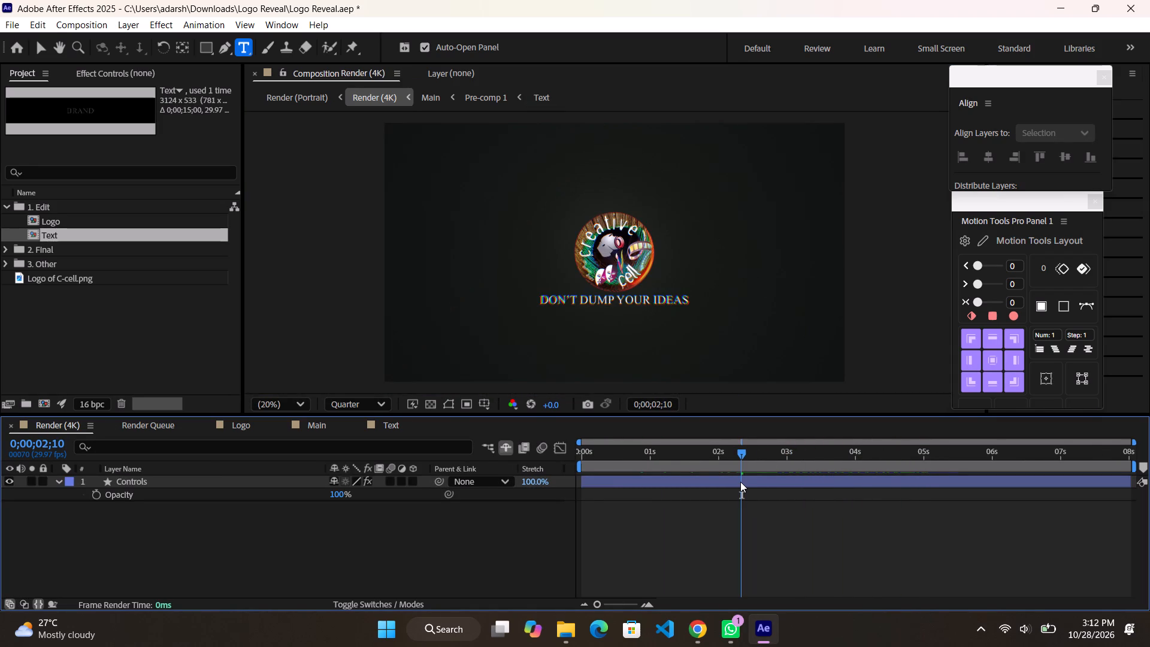
pyautogui.press('space')
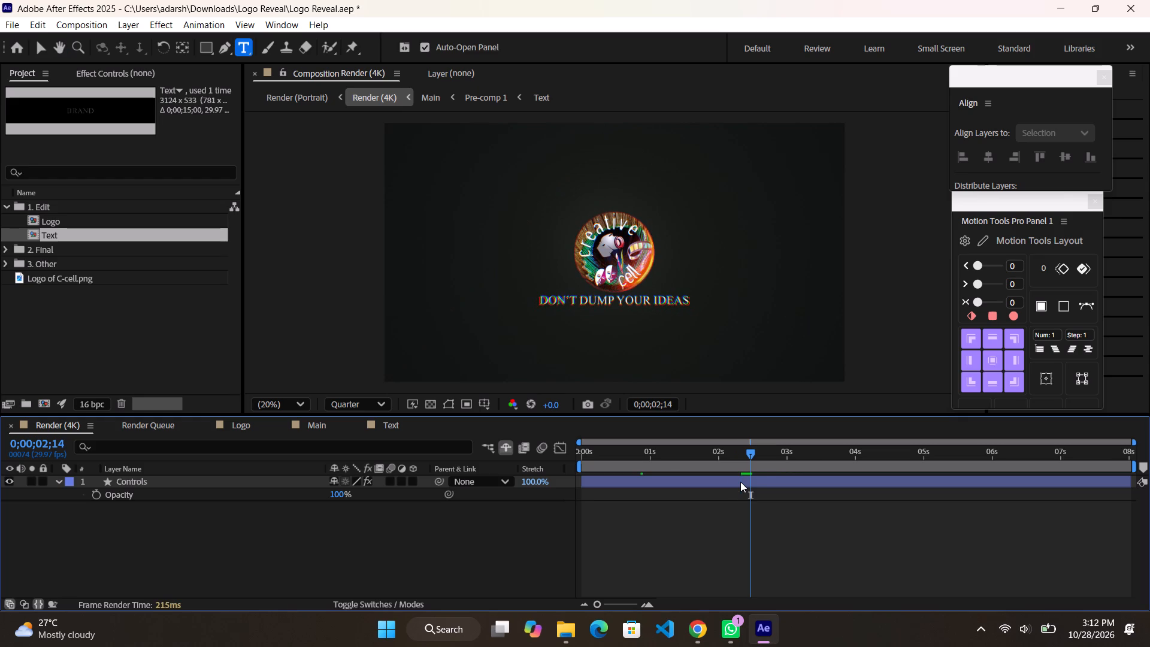
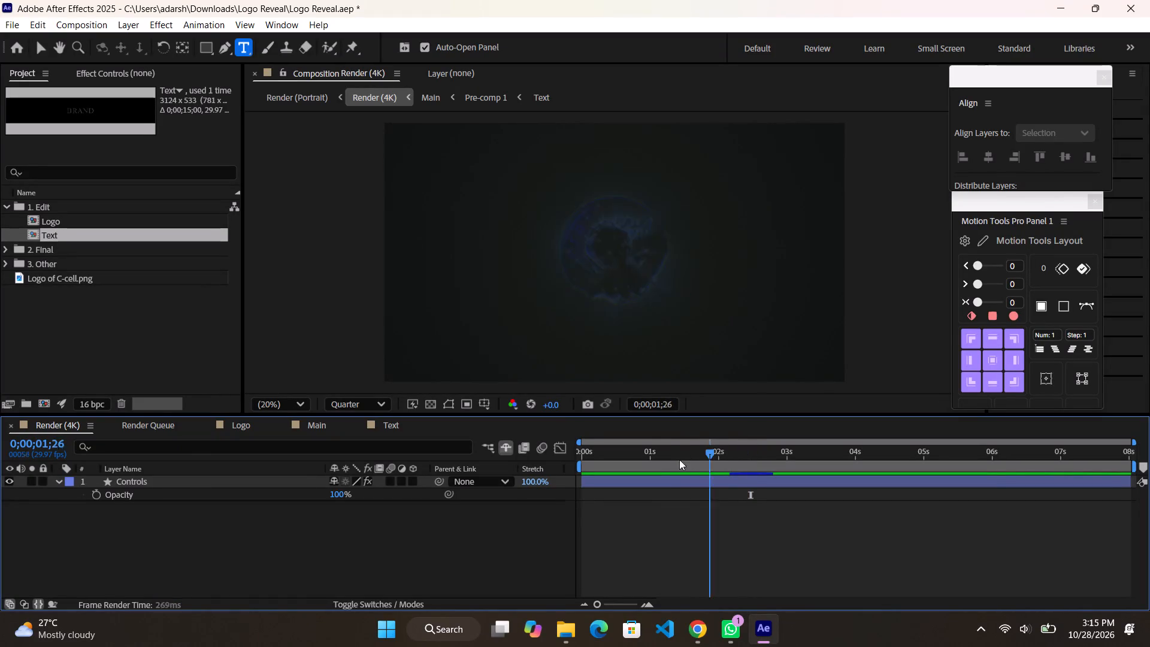
# Review the logo and tagline reveal in Render (4K) by previewing it repeatedly from 0;00;01;23.
pyautogui.moveTo(679, 459); pyautogui.dragTo(721, 458)
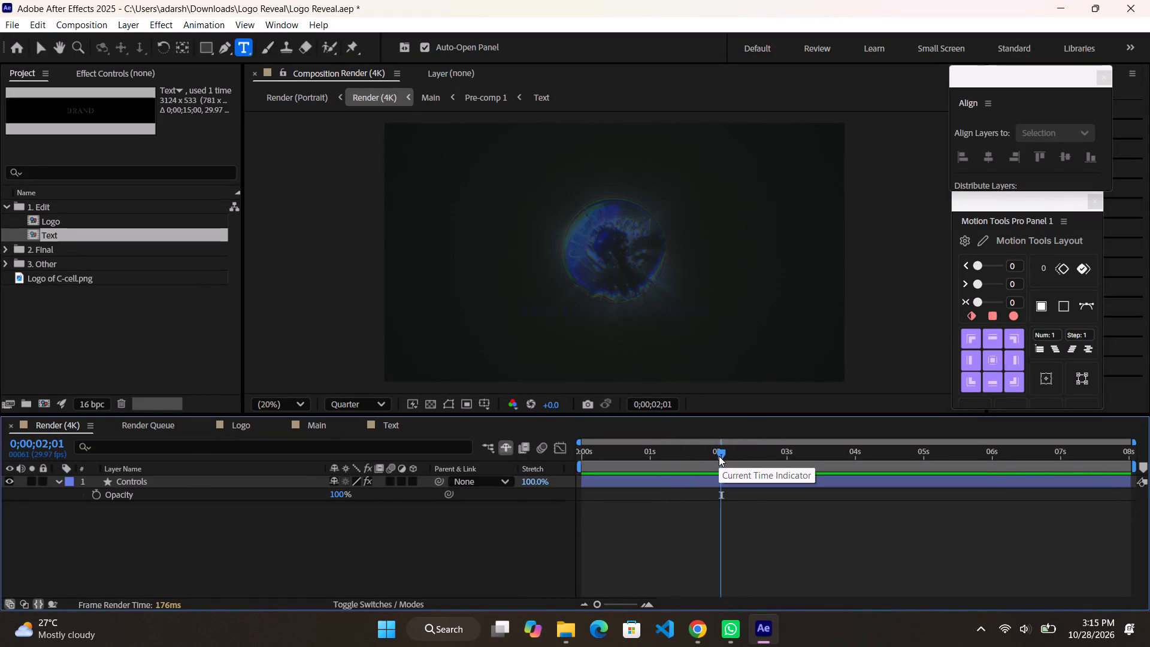
pyautogui.moveTo(708, 456); pyautogui.dragTo(703, 455)
pyautogui.press('space')
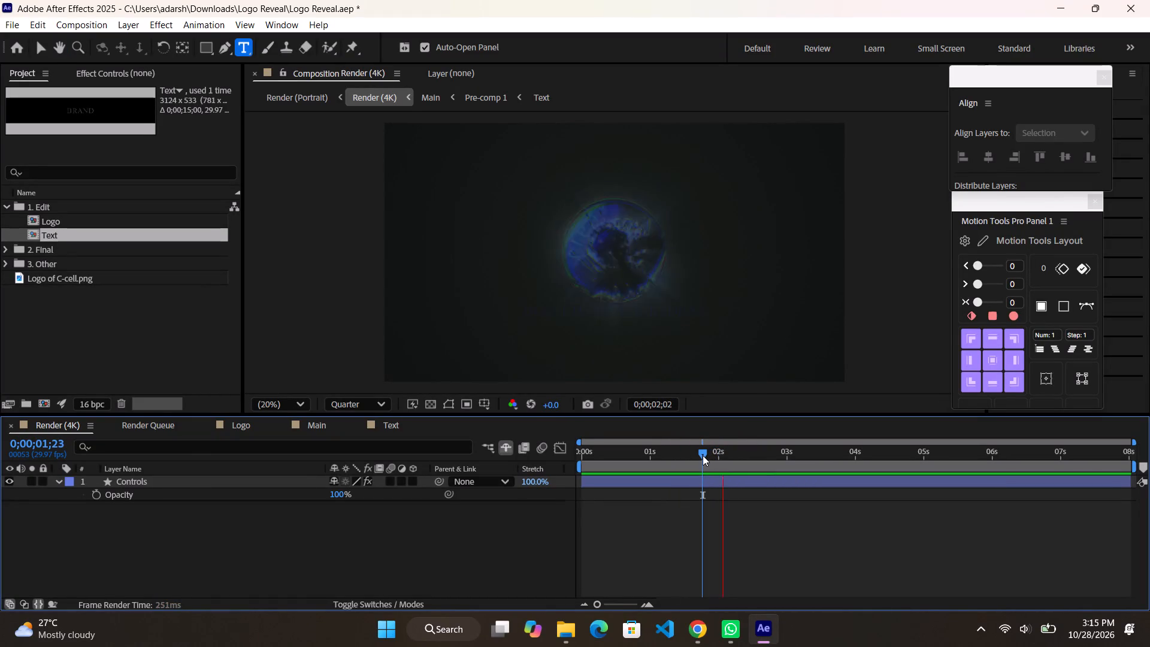
pyautogui.click(703, 455)
pyautogui.press('space')
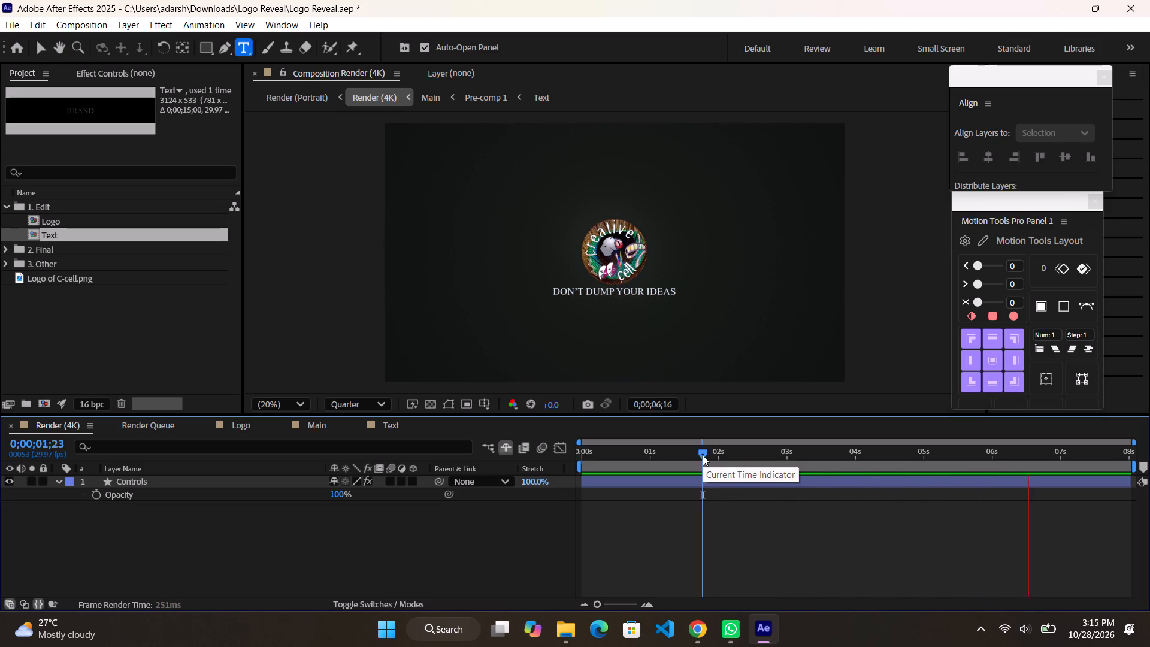
pyautogui.click(703, 455)
pyautogui.press('space')
pyautogui.press('space')
pyautogui.click(703, 455)
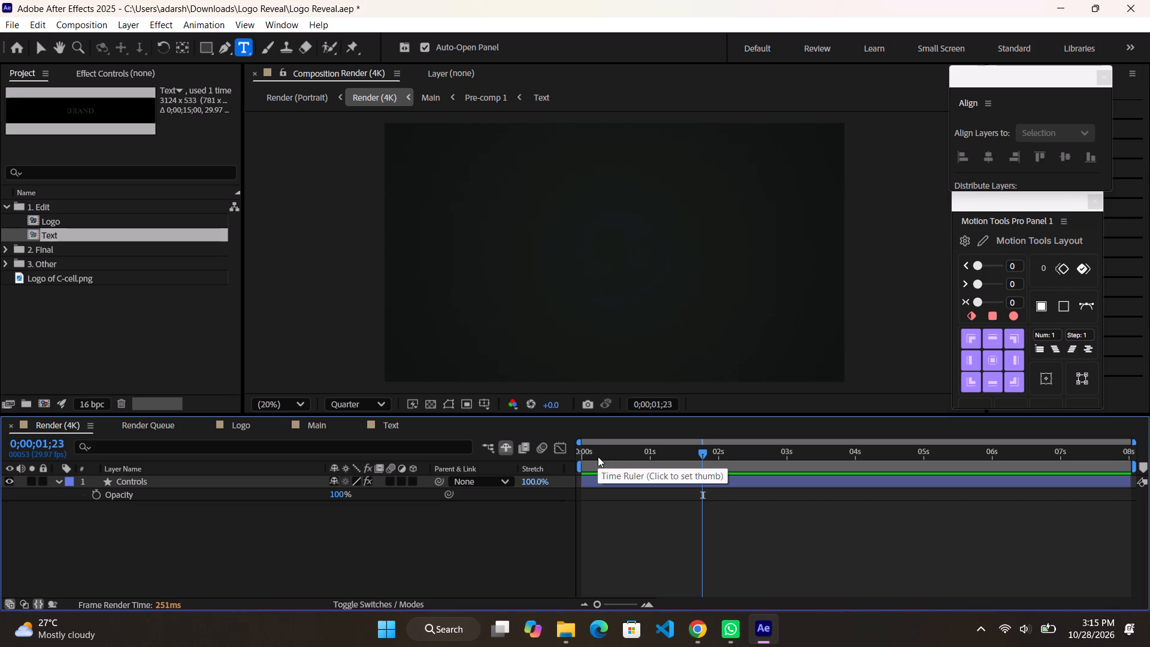
# Step through the frames before 0;00;01;23 to locate the start of the reveal, stopping at 0;00;01;20.
pyautogui.hotkey('ctrl', 'Left')
pyautogui.hotkey('ctrl', 'Left')
pyautogui.hotkey('ctrl', 'Left')
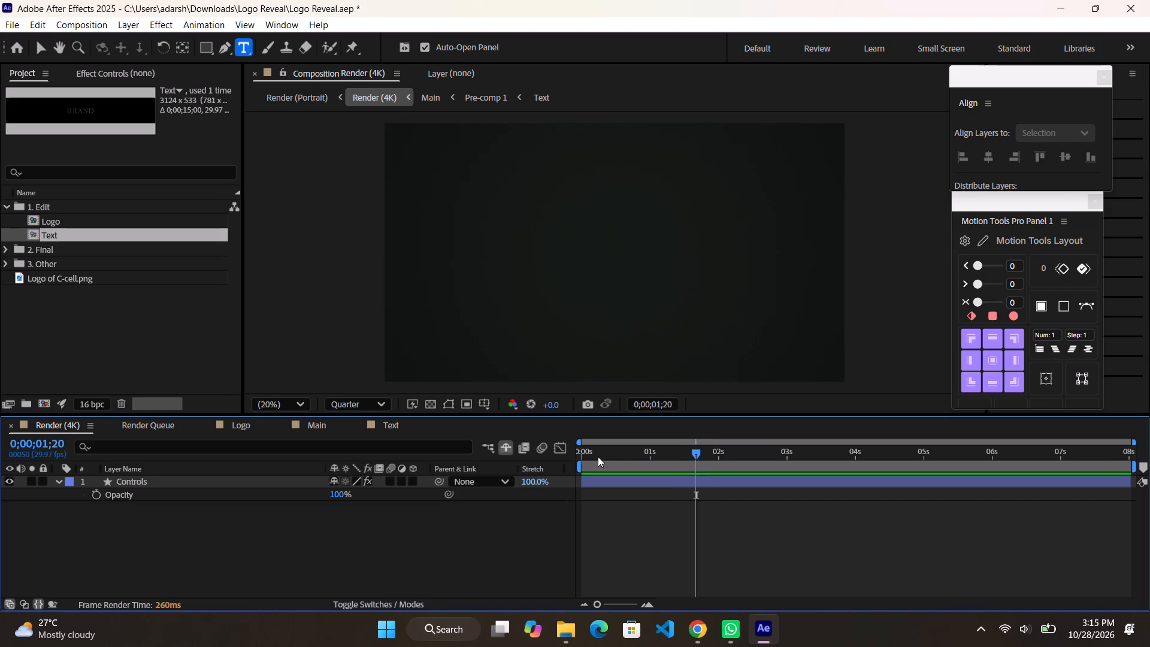
pyautogui.hotkey('ctrl', 'Left')
pyautogui.hotkey('ctrl', 'Right')
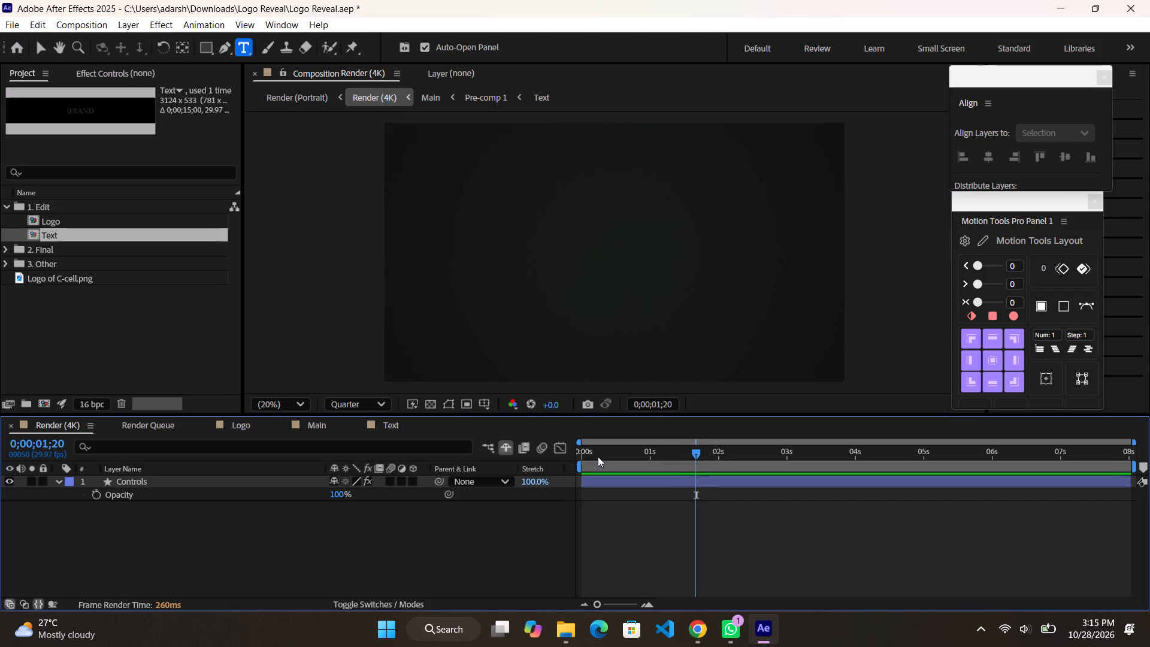
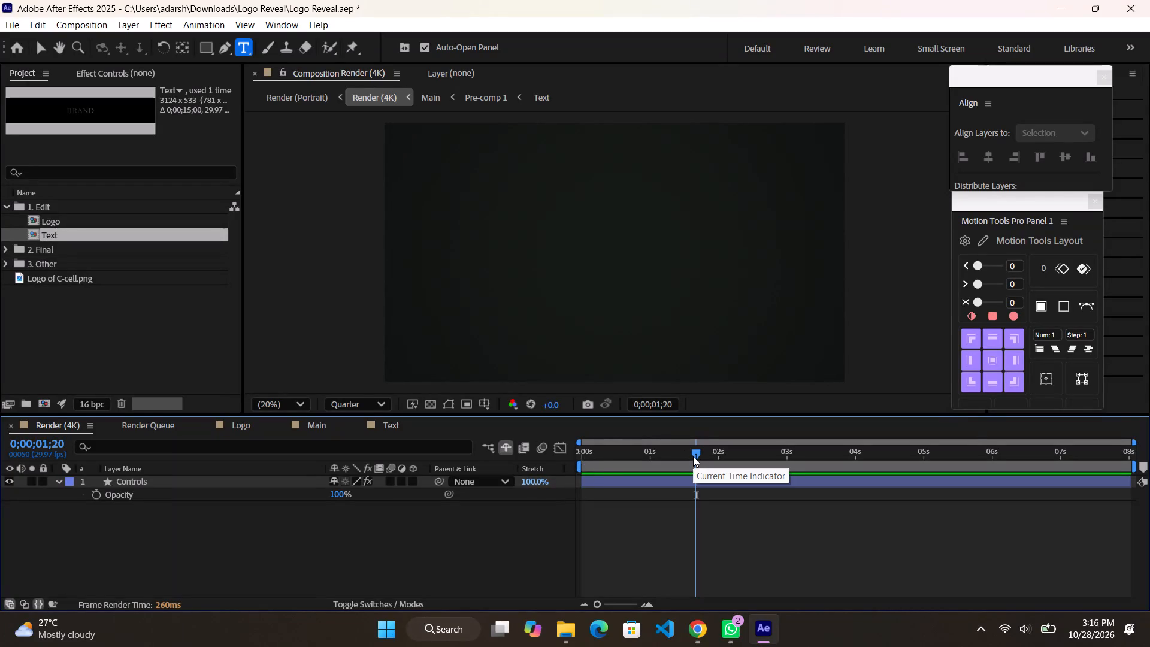
# Trim the Render (4K) work area to start at 0;00;01;20 and end at about 7 seconds, checking the closing frames.
pyautogui.press('b')
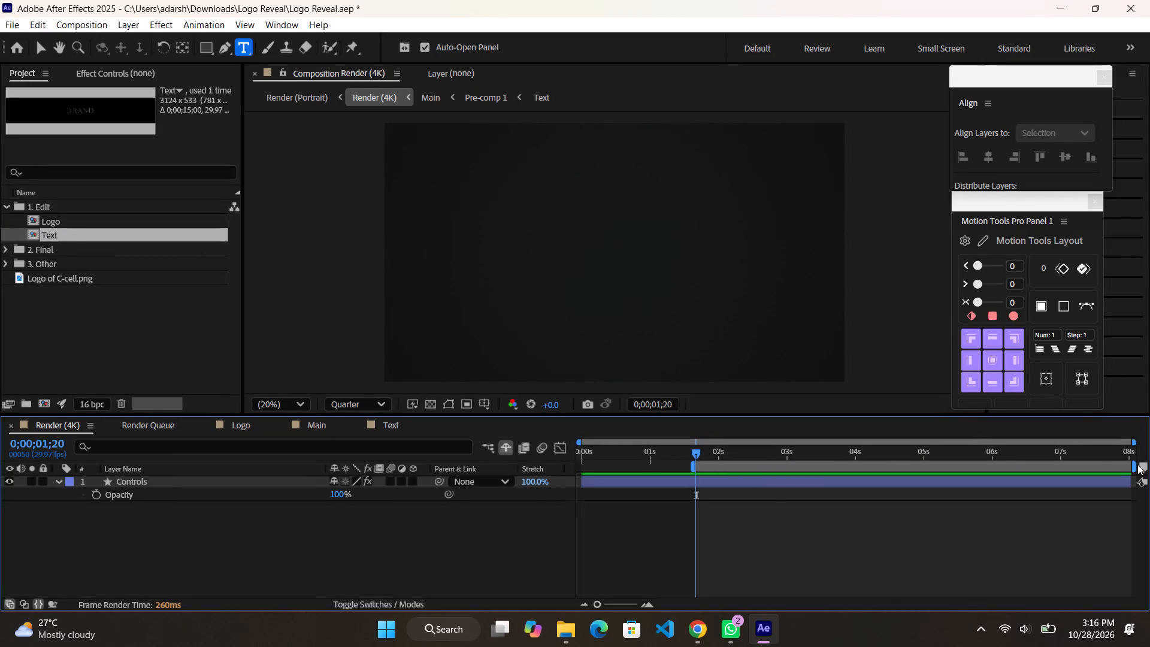
pyautogui.moveTo(1135, 463); pyautogui.dragTo(928, 491)
pyautogui.moveTo(846, 453); pyautogui.dragTo(921, 444)
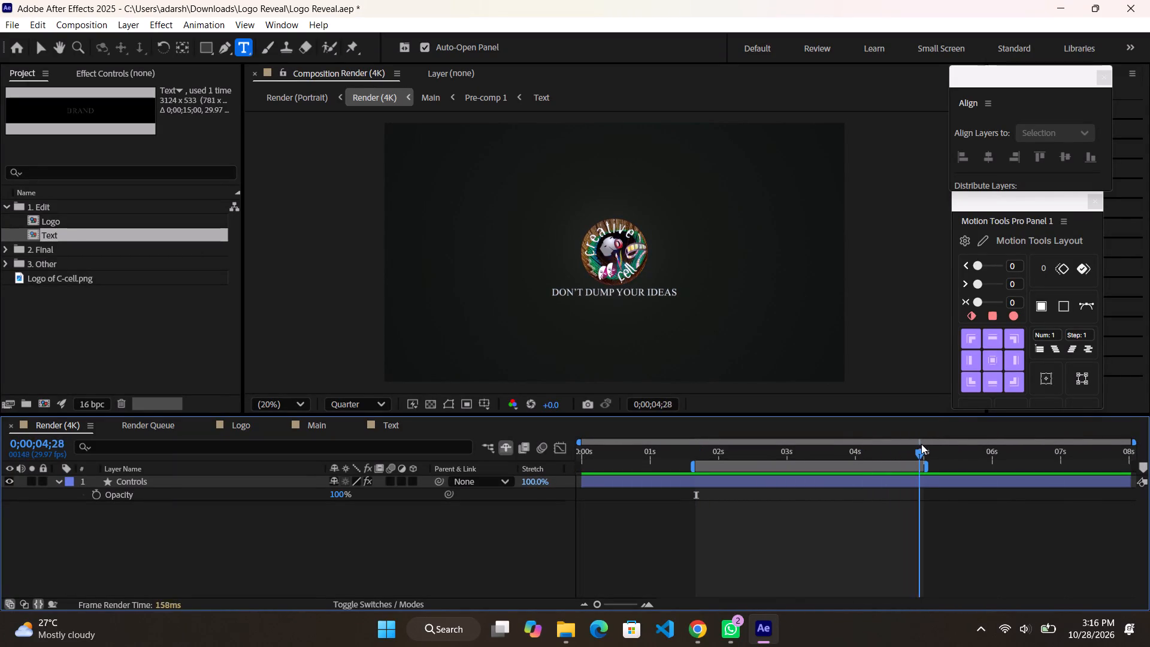
pyautogui.moveTo(921, 444); pyautogui.dragTo(989, 437)
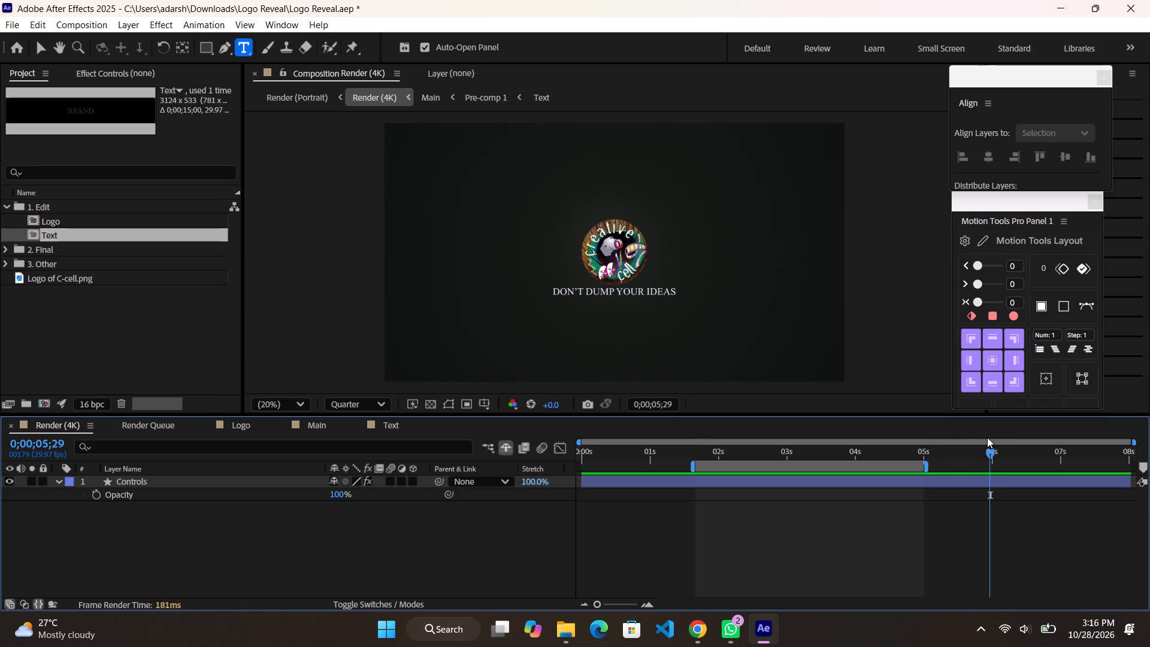
pyautogui.moveTo(927, 467); pyautogui.dragTo(1060, 453)
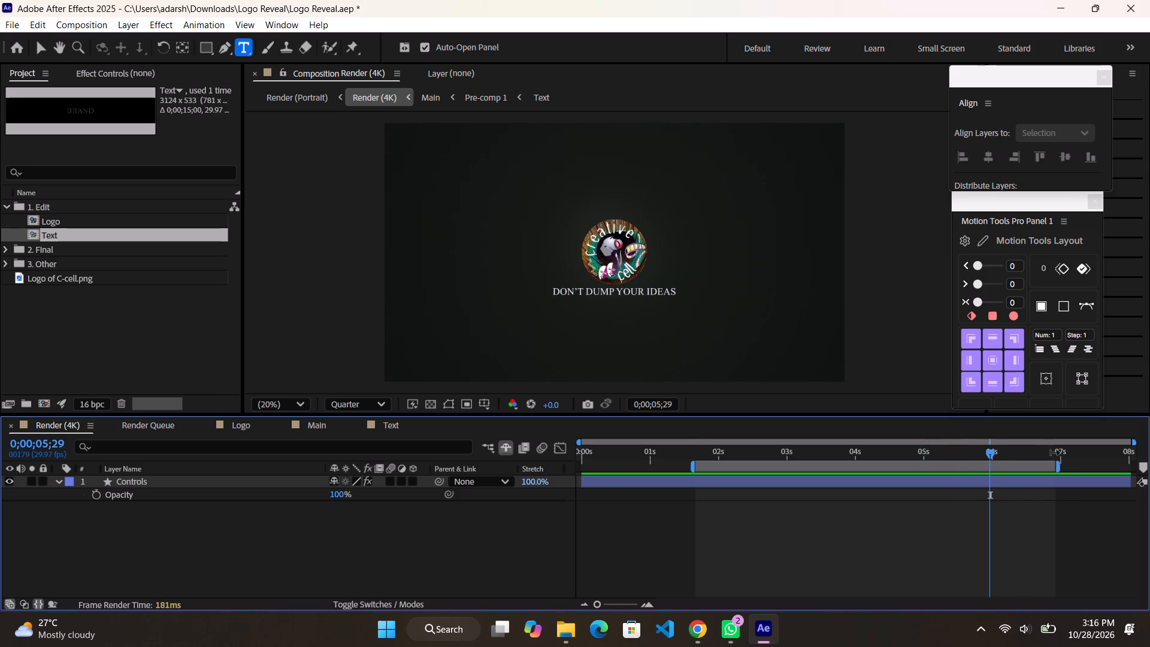
pyautogui.moveTo(1060, 453); pyautogui.dragTo(1066, 454)
pyautogui.moveTo(1066, 454); pyautogui.dragTo(1064, 454)
# Add the Render (4K) composition to the render queue and start rendering it with the existing H.264 output settings.
pyautogui.click(4, 25)
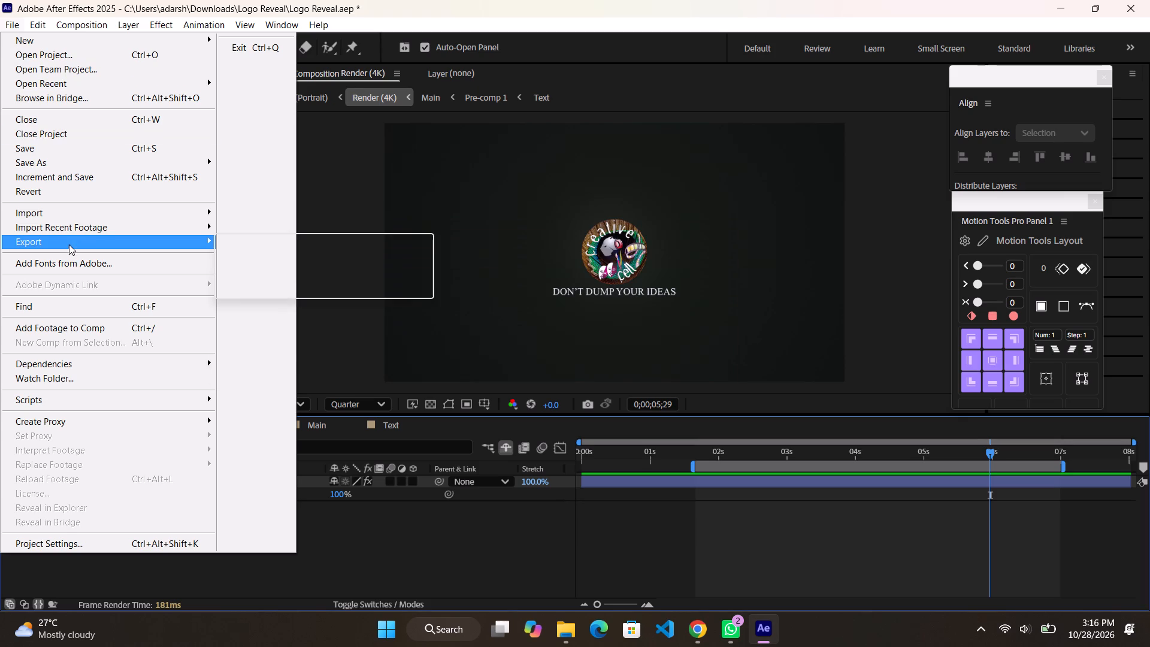
pyautogui.click(238, 254)
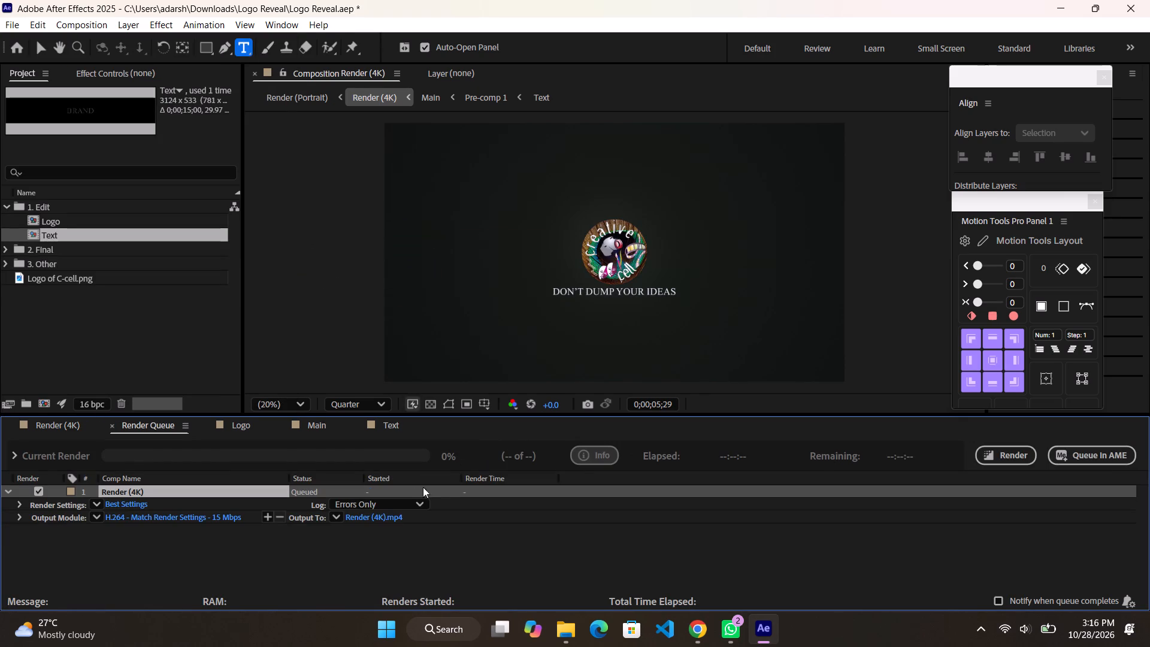
pyautogui.click(981, 452)
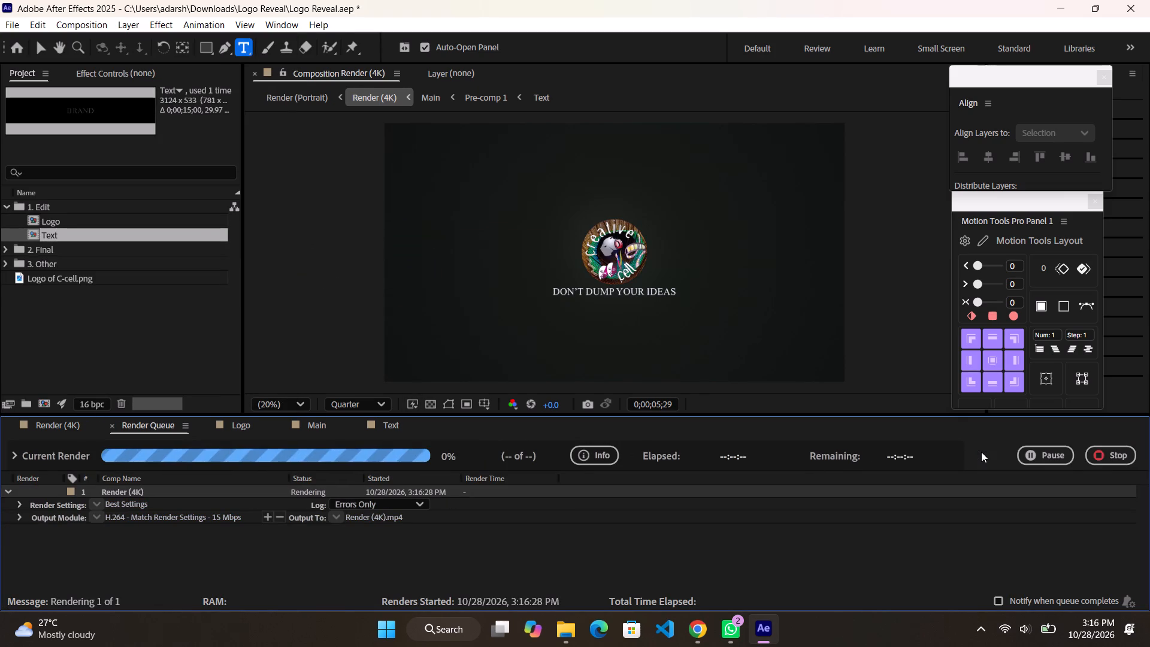